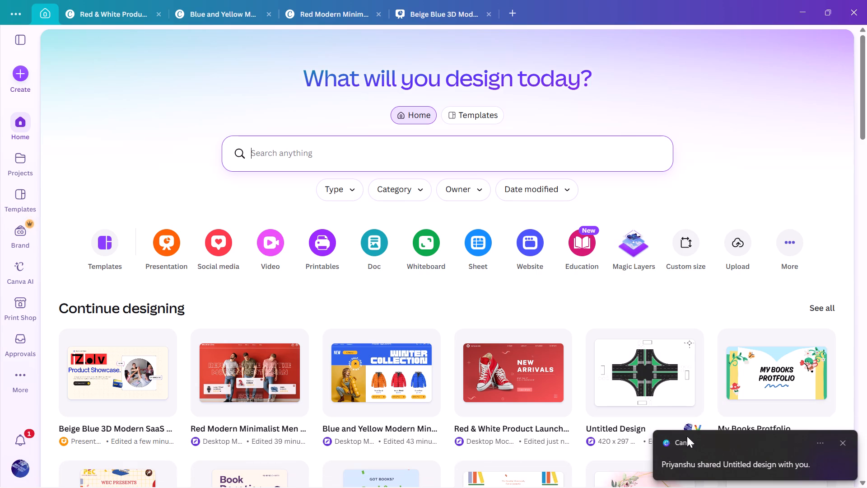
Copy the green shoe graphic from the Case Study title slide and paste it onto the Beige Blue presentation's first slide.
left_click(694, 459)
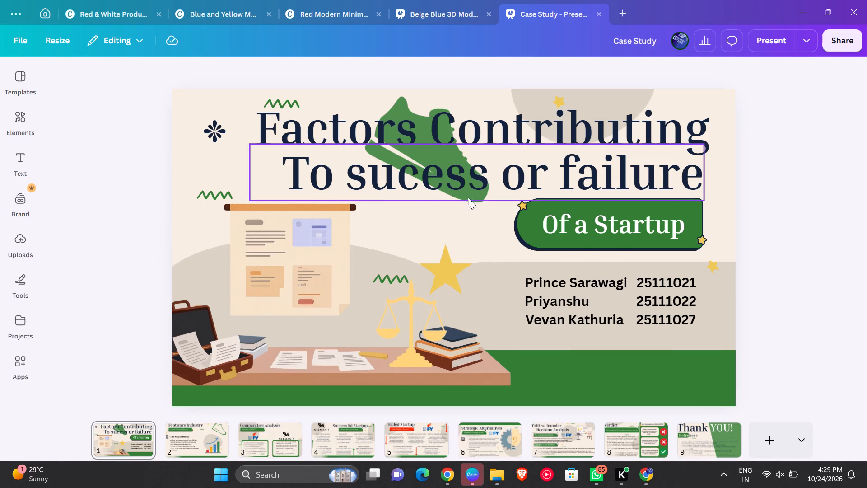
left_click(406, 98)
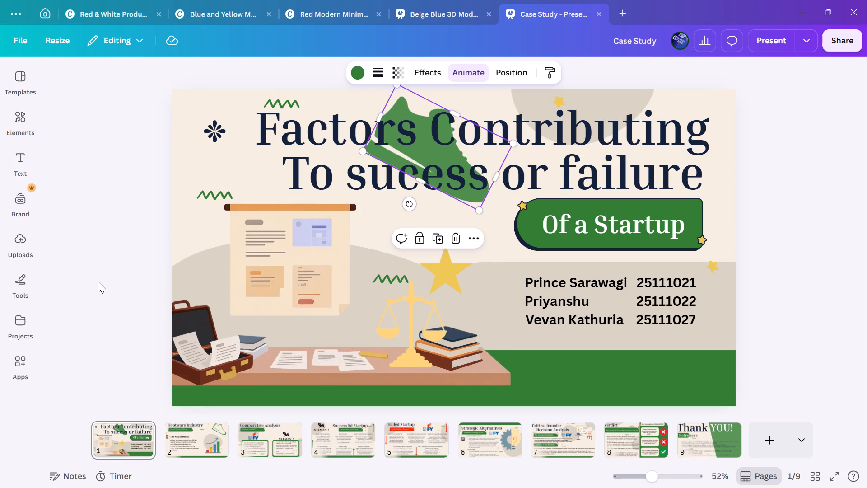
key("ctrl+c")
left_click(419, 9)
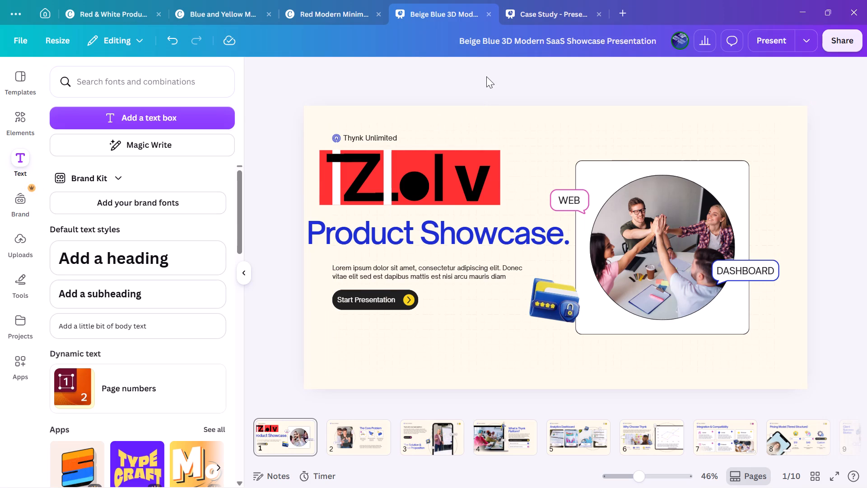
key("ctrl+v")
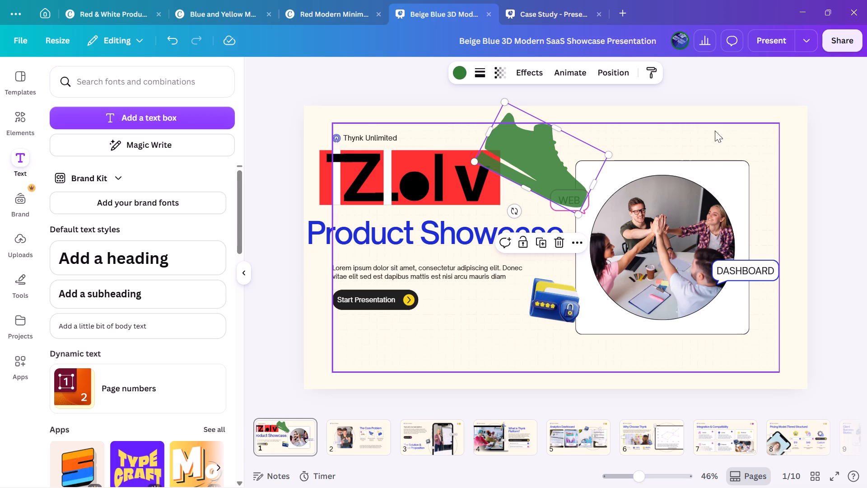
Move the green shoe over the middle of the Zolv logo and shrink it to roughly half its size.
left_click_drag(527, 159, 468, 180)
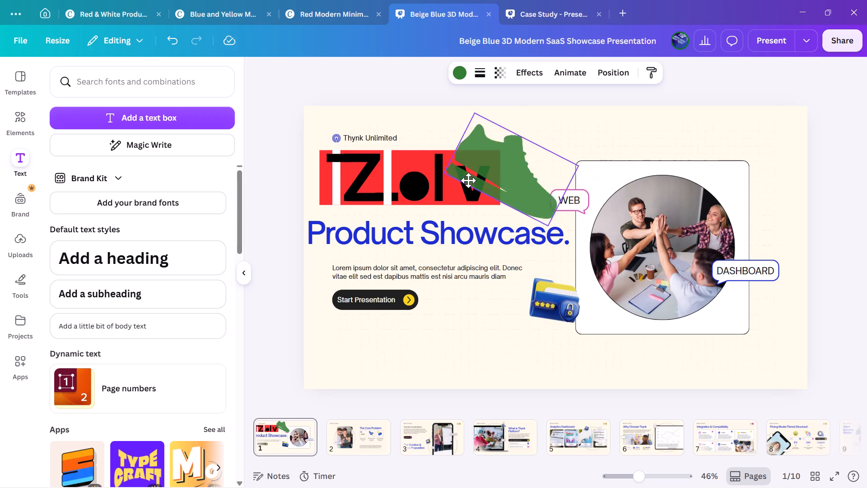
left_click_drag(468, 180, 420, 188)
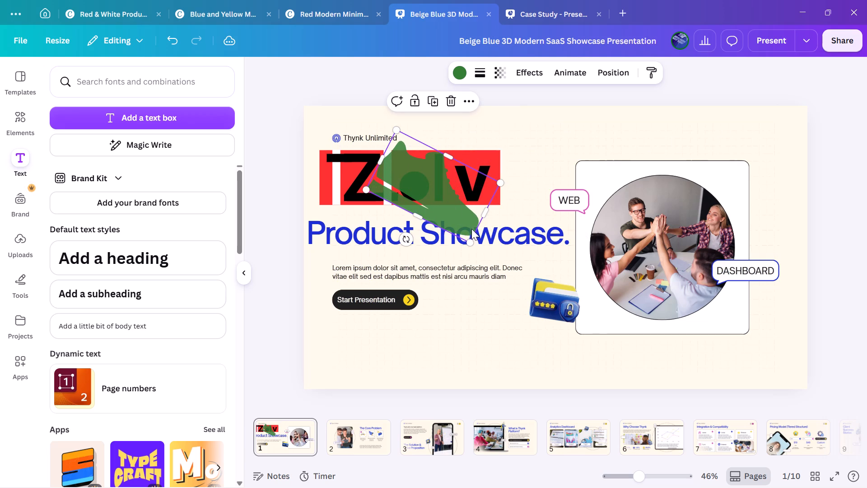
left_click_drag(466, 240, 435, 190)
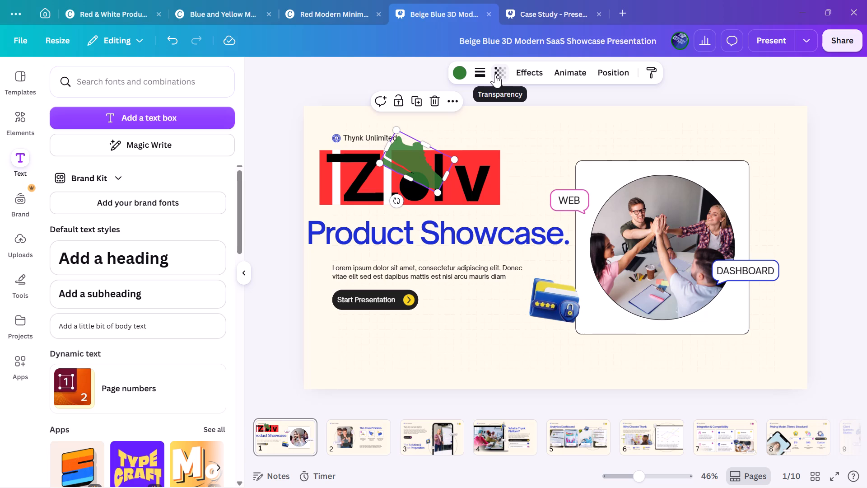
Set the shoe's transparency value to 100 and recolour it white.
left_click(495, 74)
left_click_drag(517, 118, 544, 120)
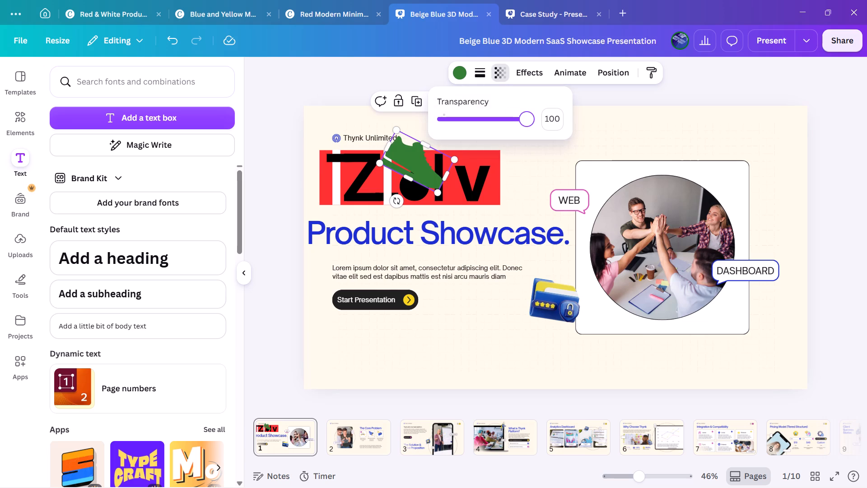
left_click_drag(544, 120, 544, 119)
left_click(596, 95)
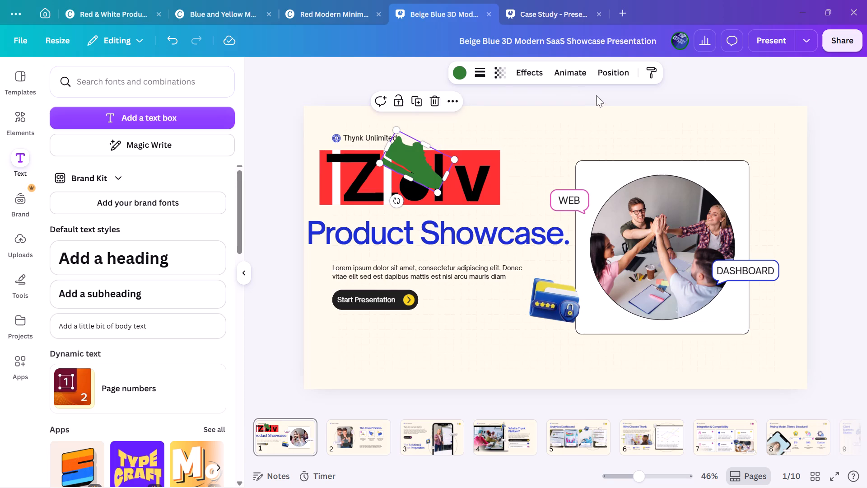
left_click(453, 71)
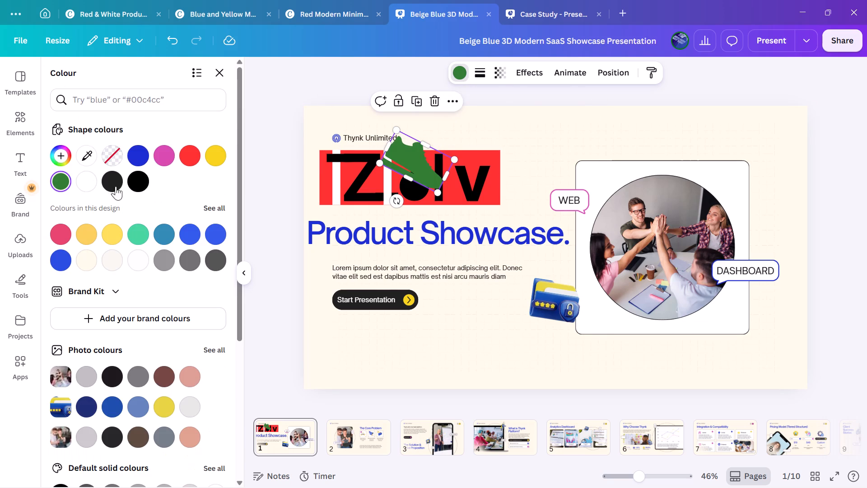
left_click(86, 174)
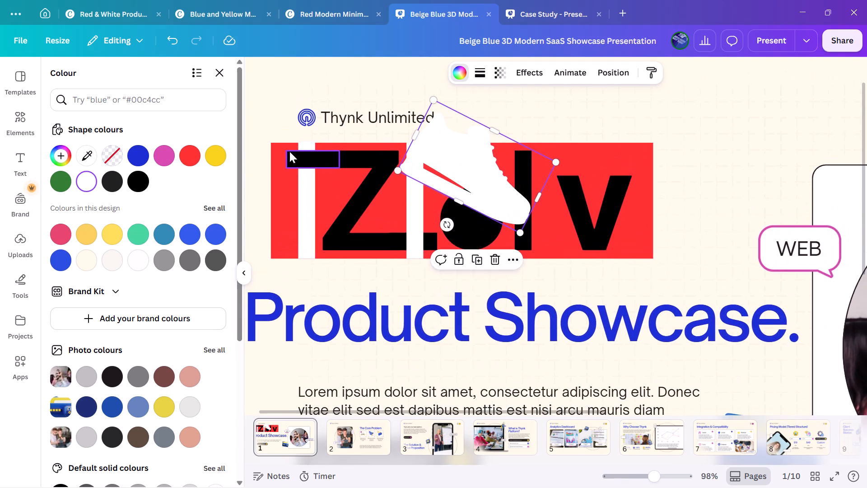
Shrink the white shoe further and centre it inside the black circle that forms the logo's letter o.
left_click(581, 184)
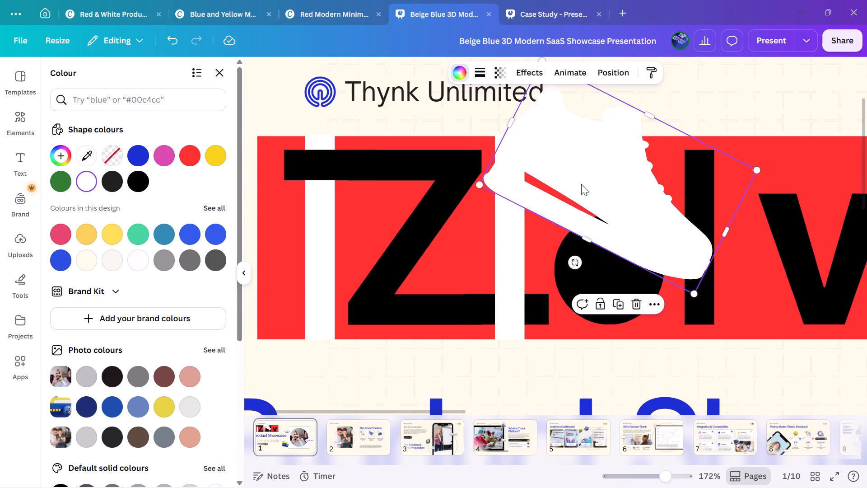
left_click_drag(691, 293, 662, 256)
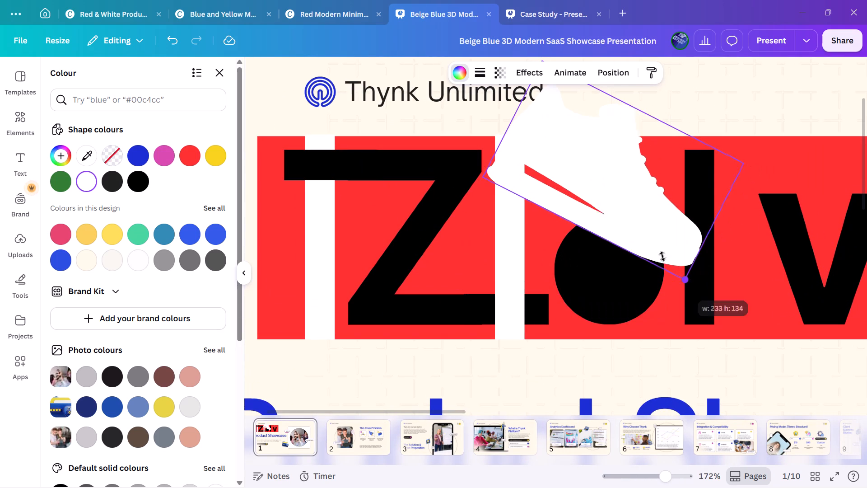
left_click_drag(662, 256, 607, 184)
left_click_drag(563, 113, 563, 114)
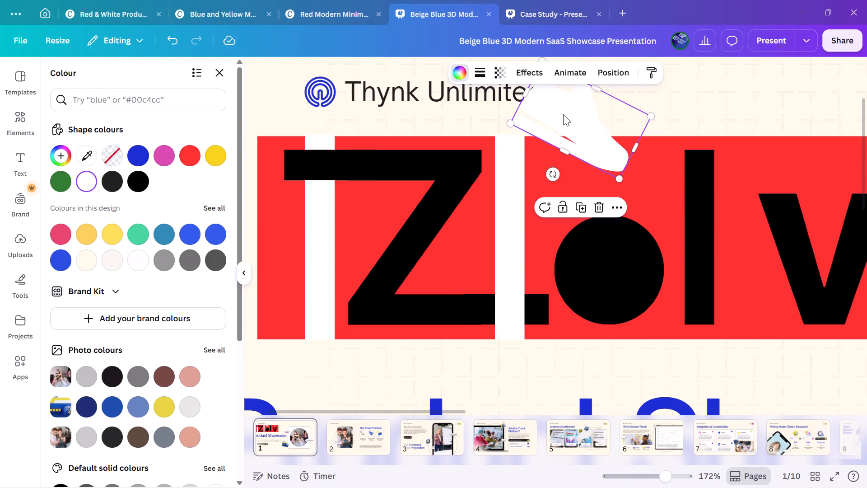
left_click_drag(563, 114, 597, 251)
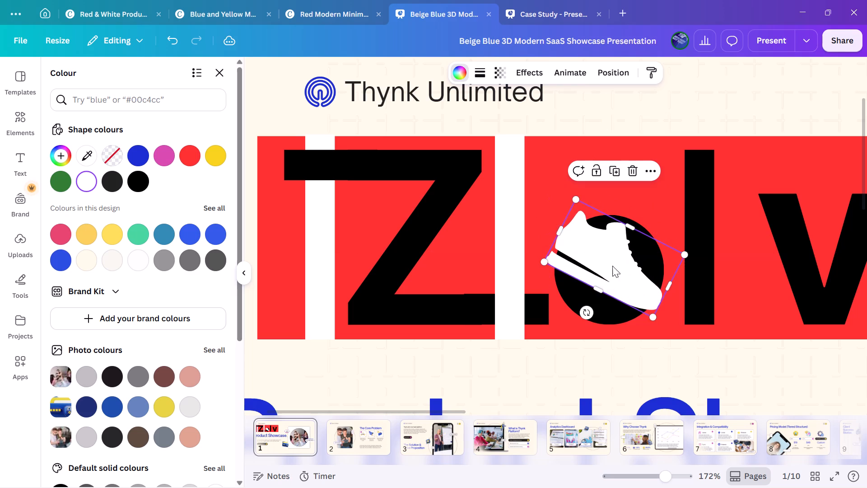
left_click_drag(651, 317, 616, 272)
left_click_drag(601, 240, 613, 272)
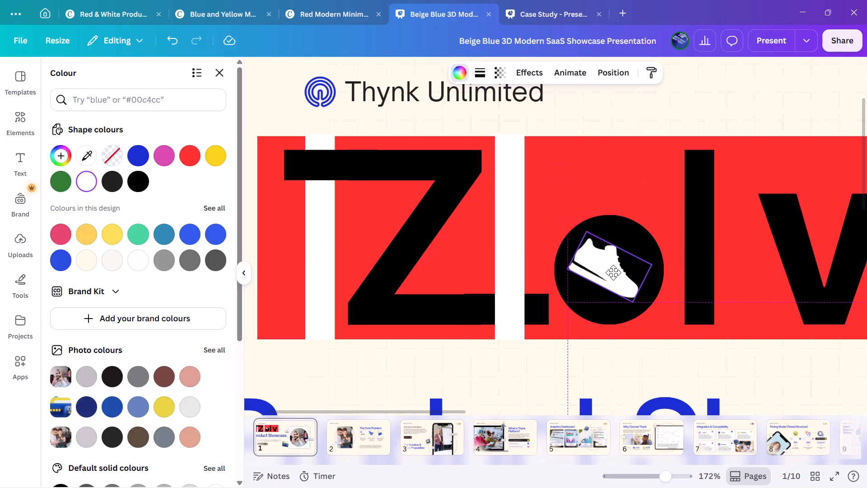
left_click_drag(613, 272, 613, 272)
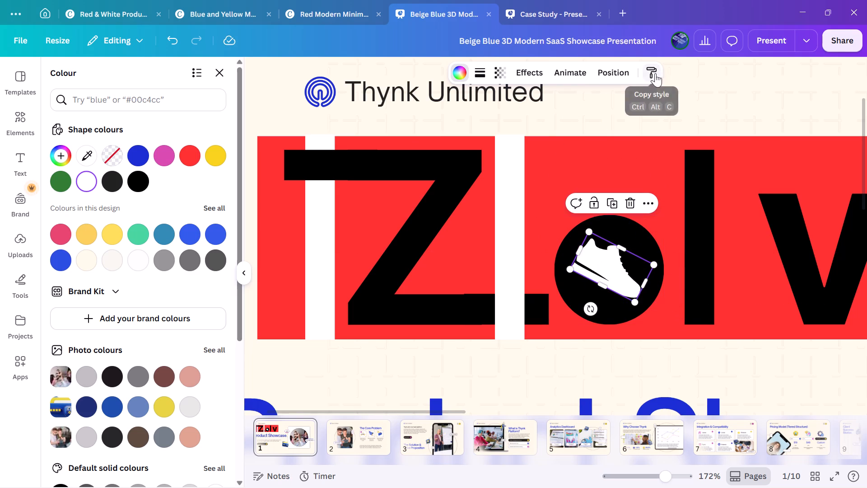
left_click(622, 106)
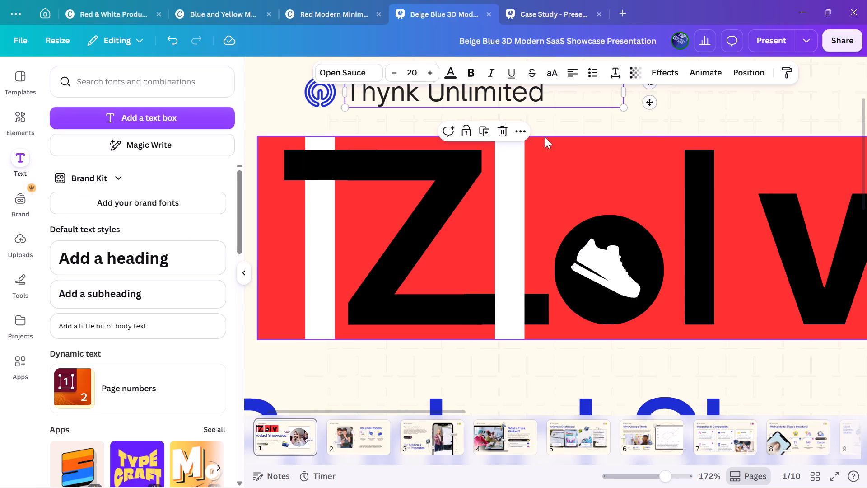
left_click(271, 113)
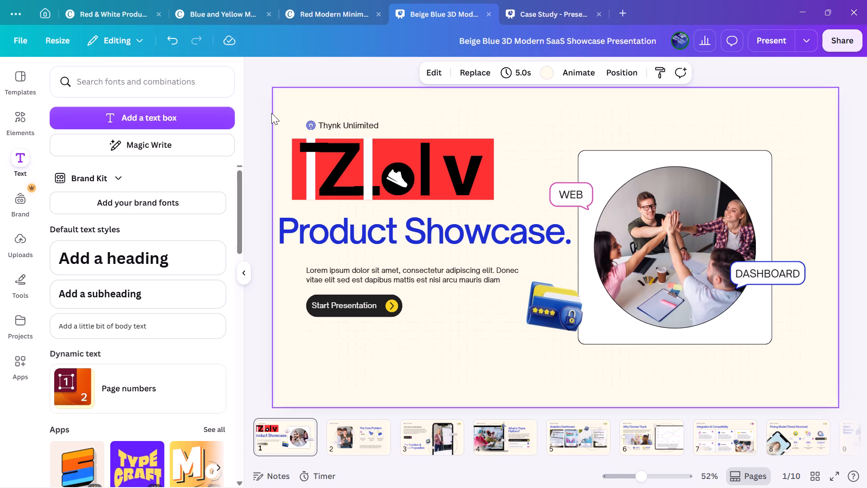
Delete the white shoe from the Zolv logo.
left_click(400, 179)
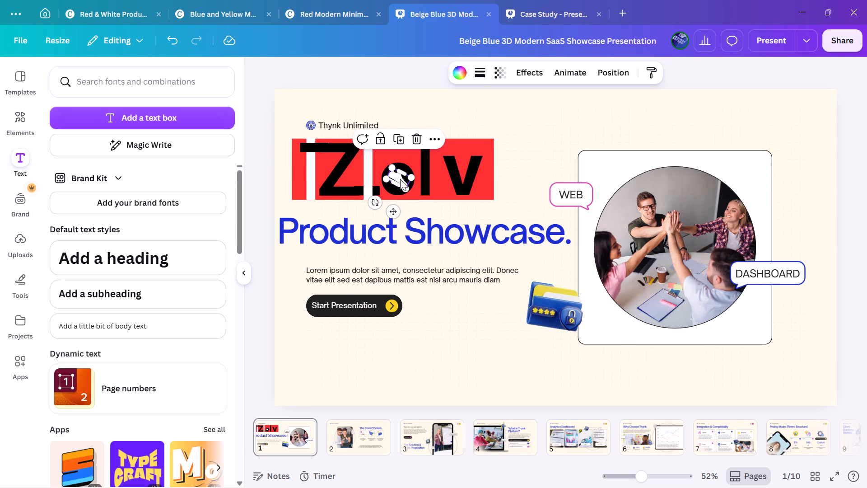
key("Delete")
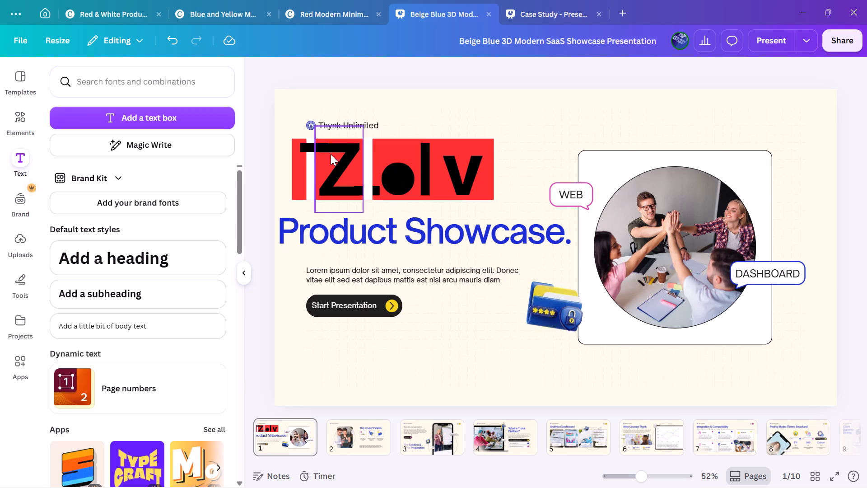
Remove the small blue emblem and the Thynk Unlimited text above the Zolv logo.
left_click(270, 152)
left_click(310, 122)
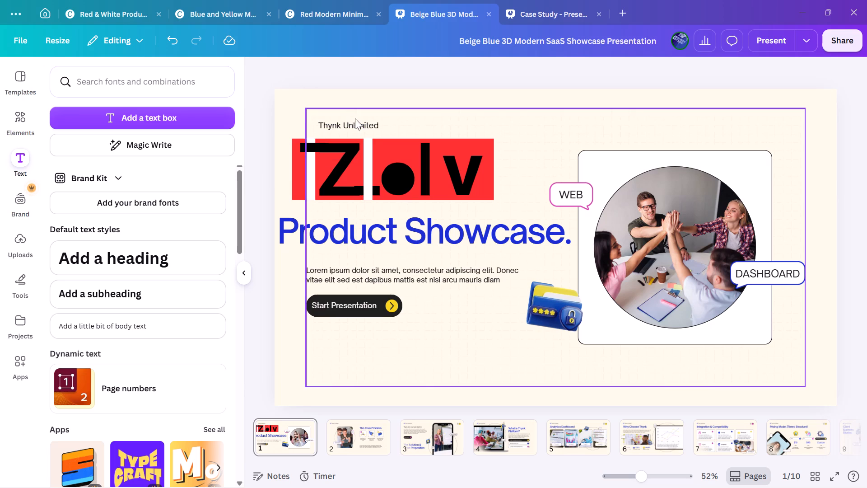
left_click(378, 125)
left_click(367, 120)
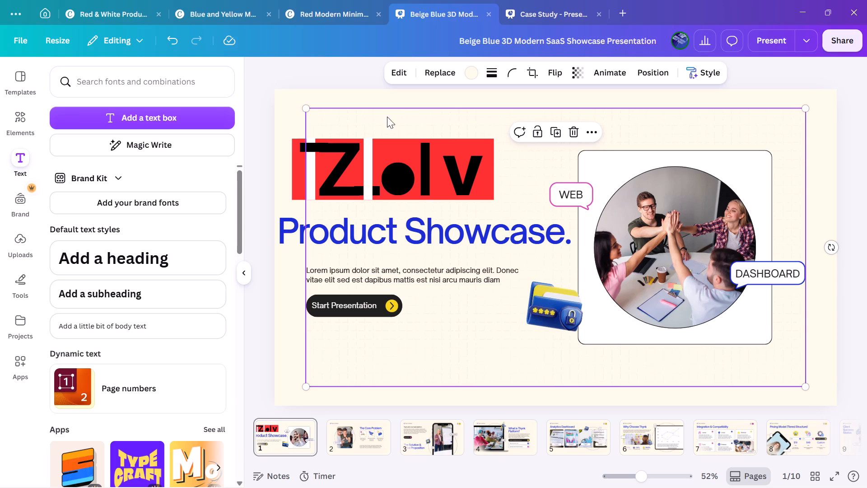
left_click(305, 112)
left_click(258, 67)
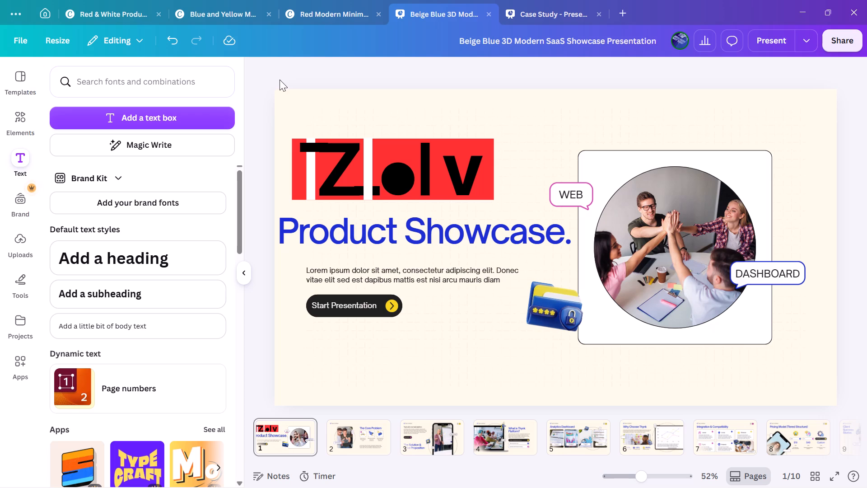
left_click(287, 93)
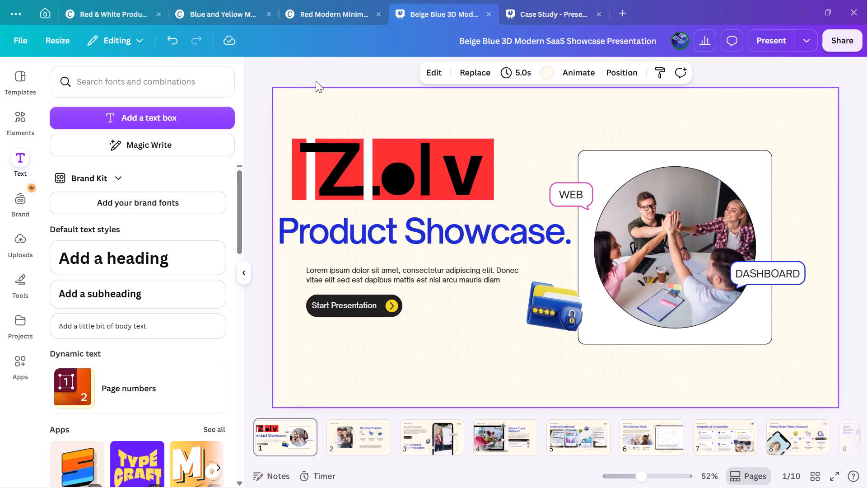
left_click(259, 78)
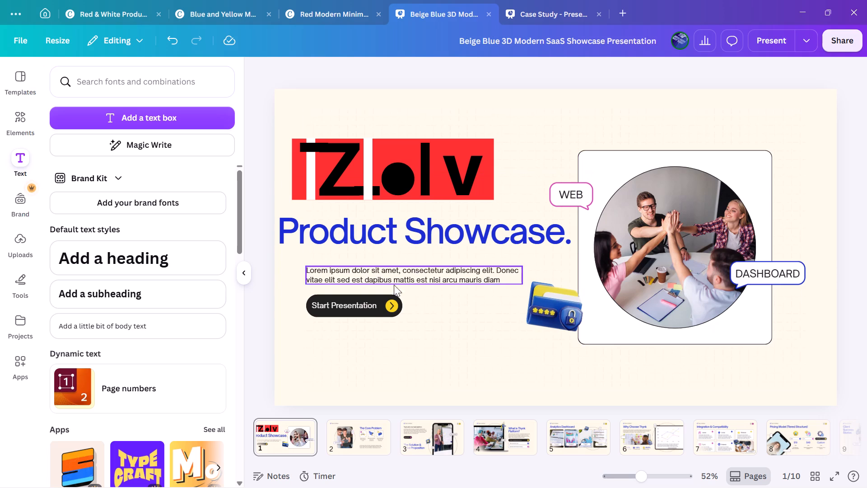
Delete the whole Start Presentation button, including its yellow arrow circle, label and black pill shape.
left_click(390, 312)
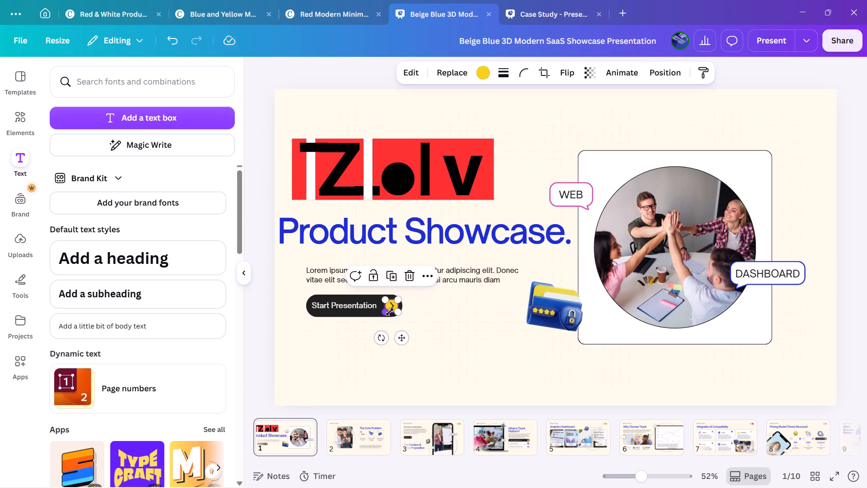
key("Delete")
key("Delete")
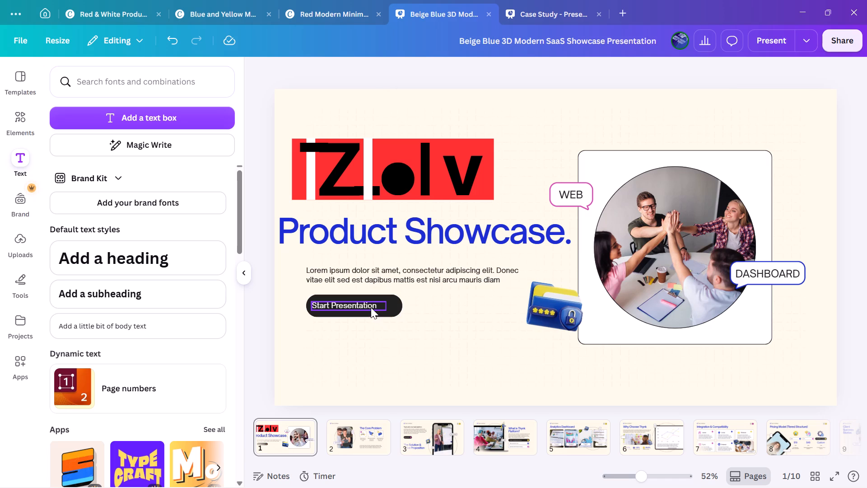
left_click(376, 312)
key("Delete")
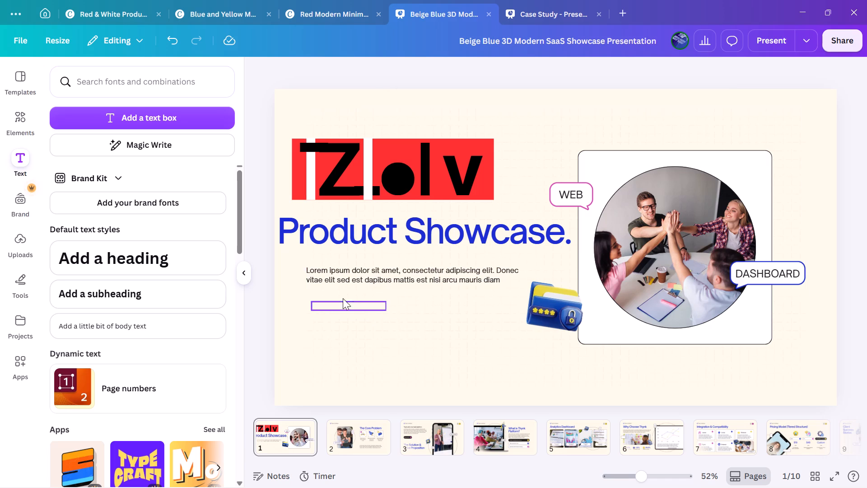
Delete the lorem ipsum paragraph below the Product Showcase heading.
left_click(338, 271)
key("Delete")
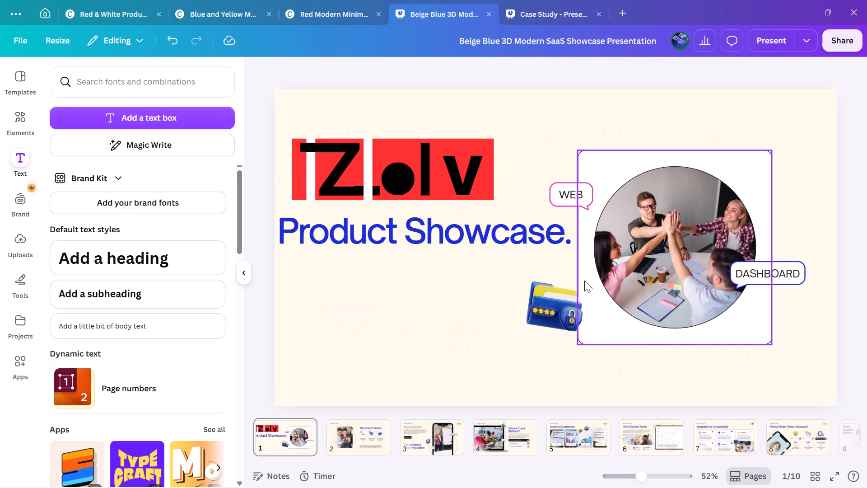
Shift the white rounded frame behind the circular team photo slightly to the right, keeping it vertically centred on the slide.
left_click_drag(583, 278, 592, 277)
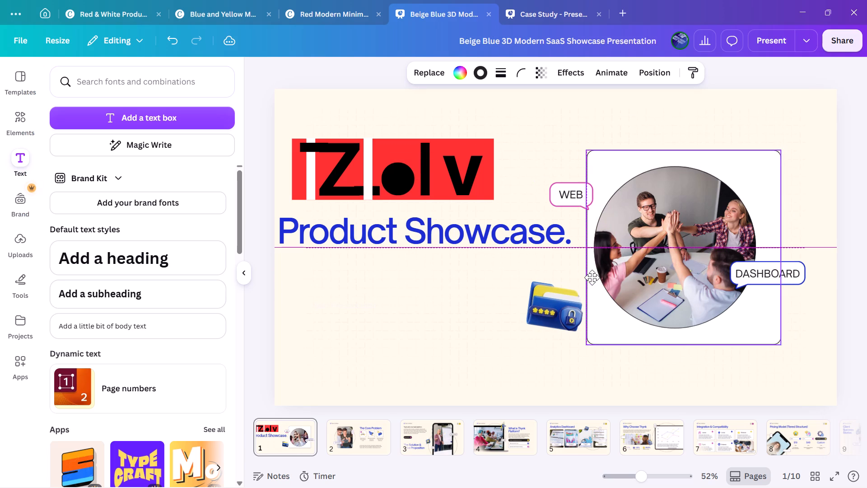
left_click_drag(592, 277, 590, 277)
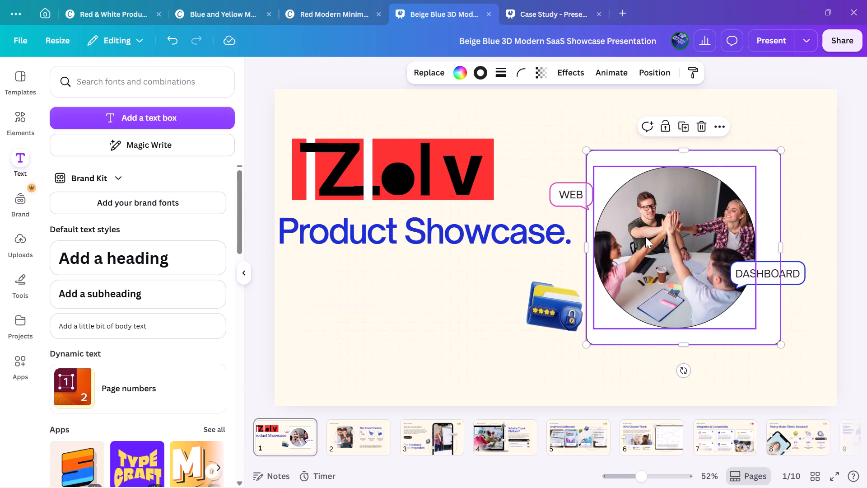
Group the team photo, its white frame, the WEB and DASHBOARD bubbles and the folder lock icon into one object.
left_click(645, 237)
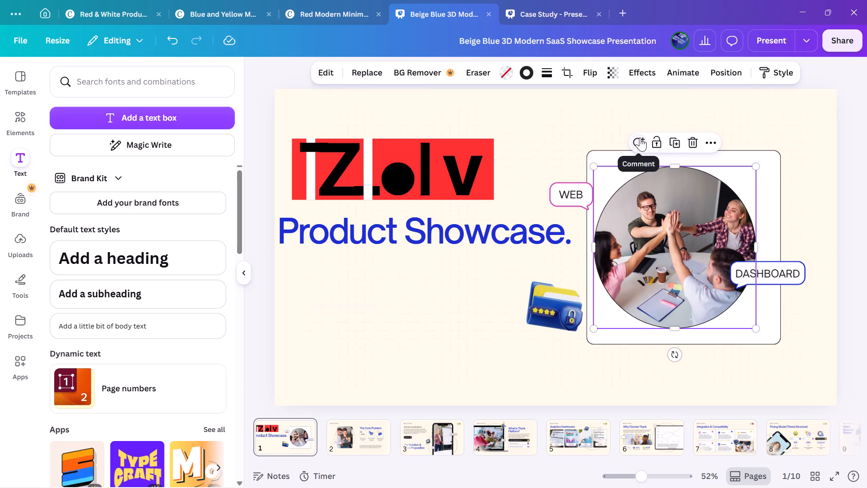
left_click(607, 157, "shift")
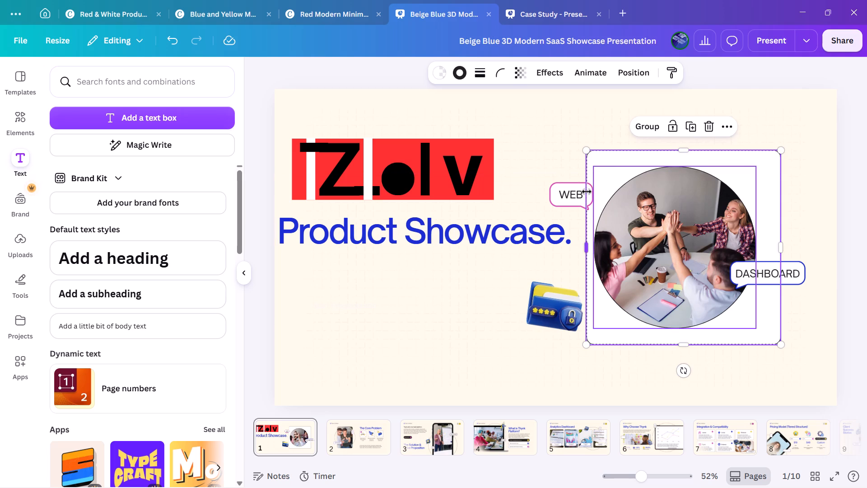
left_click(579, 190, "shift")
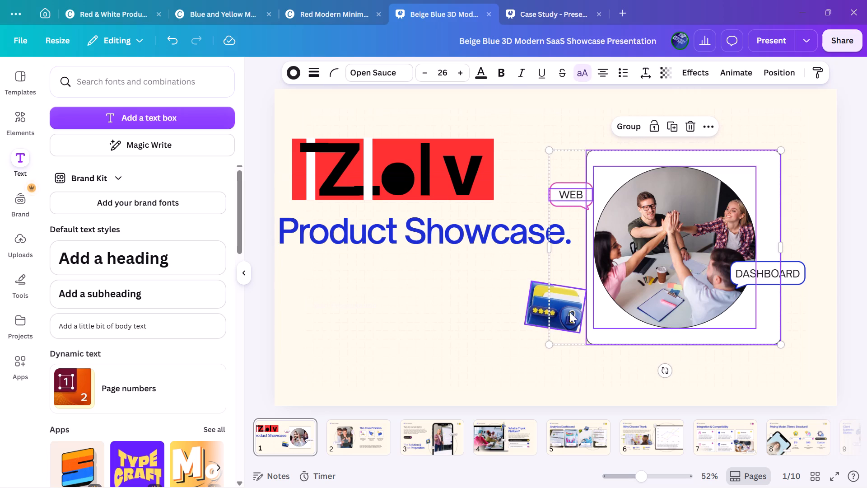
left_click(537, 309, "shift")
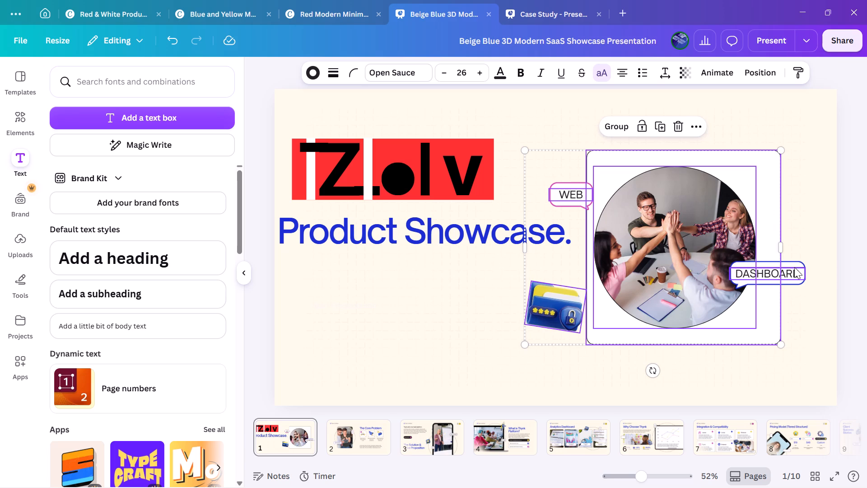
left_click(793, 267, "shift")
left_click(792, 263, "shift")
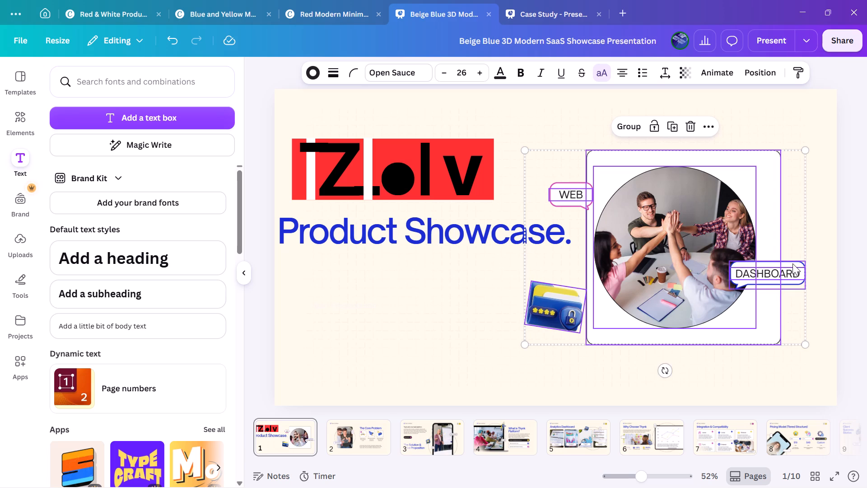
left_click(632, 124)
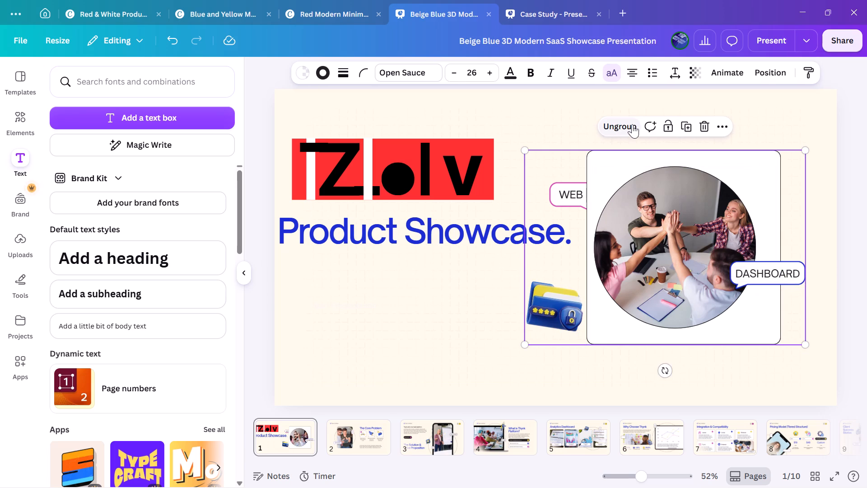
left_click(656, 169)
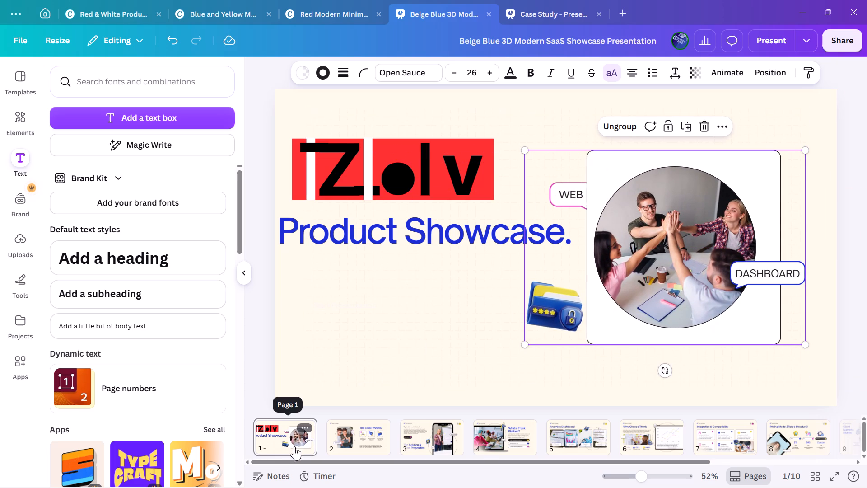
Duplicate the first slide.
left_click(308, 430)
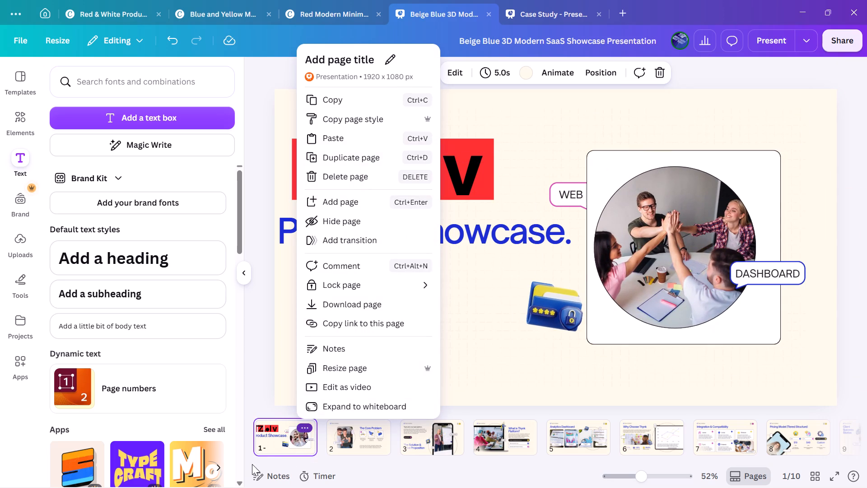
left_click(287, 420)
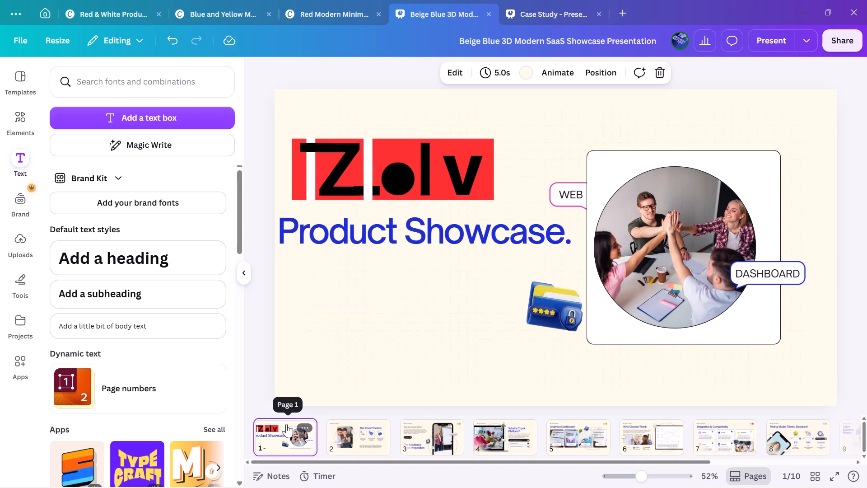
key("ctrl+d")
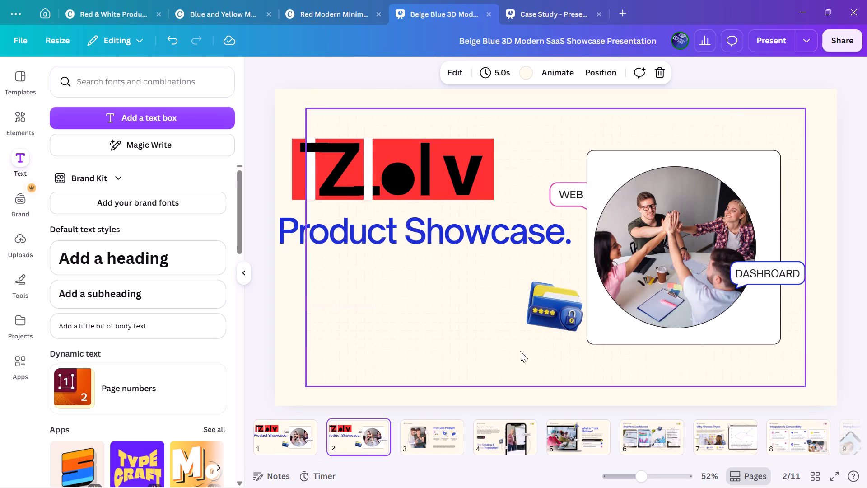
Delete the grouped team photo, frame, labels and folder icon from the duplicated slide.
left_click(610, 267)
key("Delete")
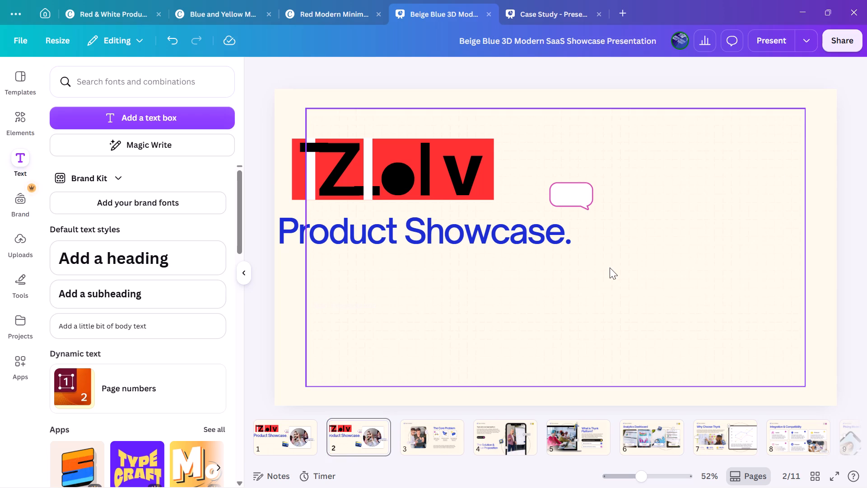
Remove the faint grid graphic from the duplicated slide's background.
left_click(570, 194)
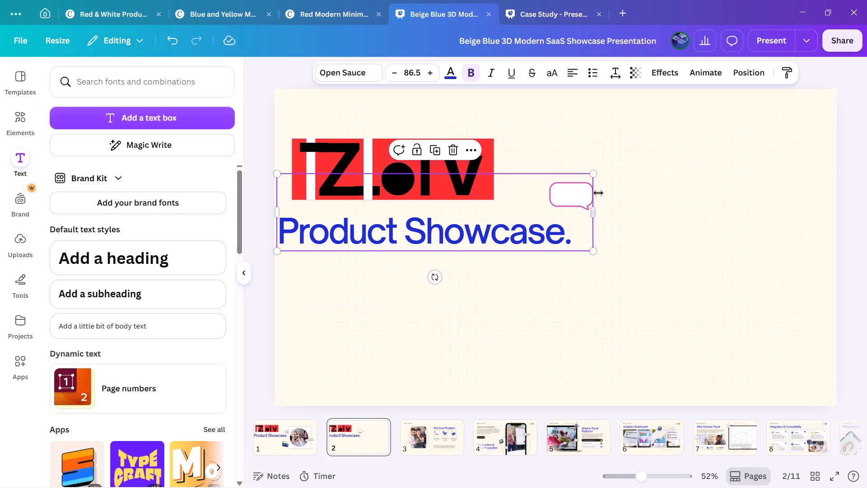
left_click(580, 139)
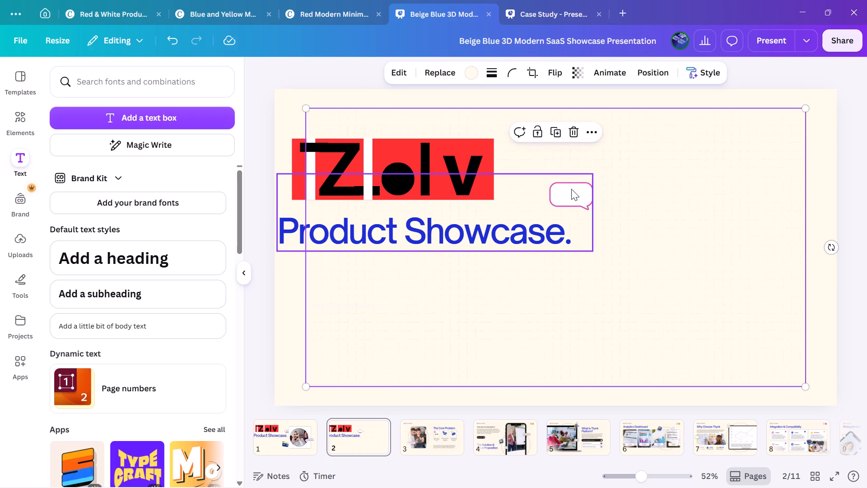
left_click_drag(518, 211, 554, 320)
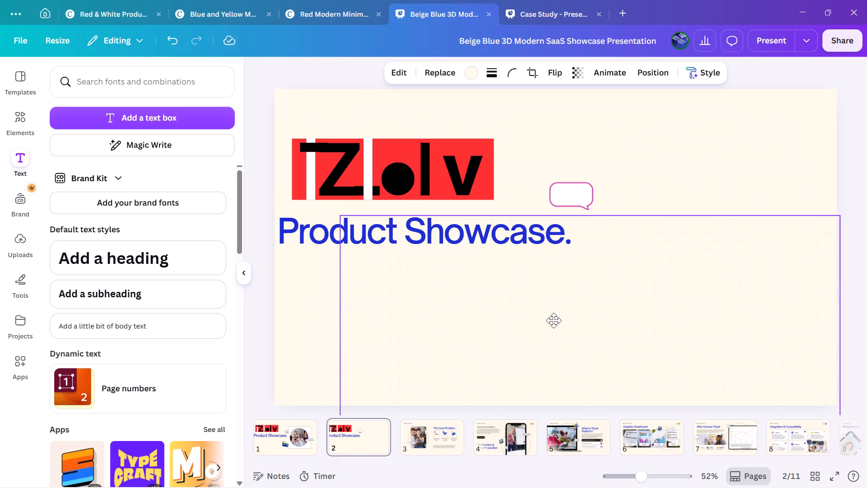
left_click_drag(554, 320, 527, 211)
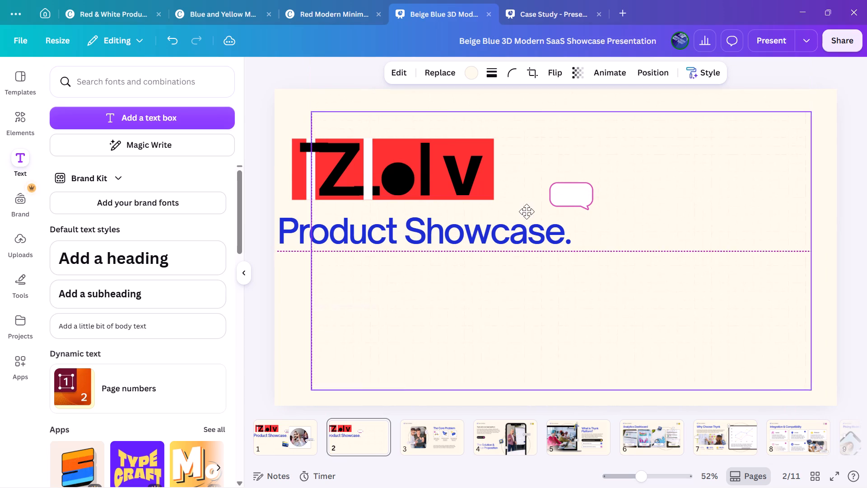
left_click_drag(527, 211, 530, 209)
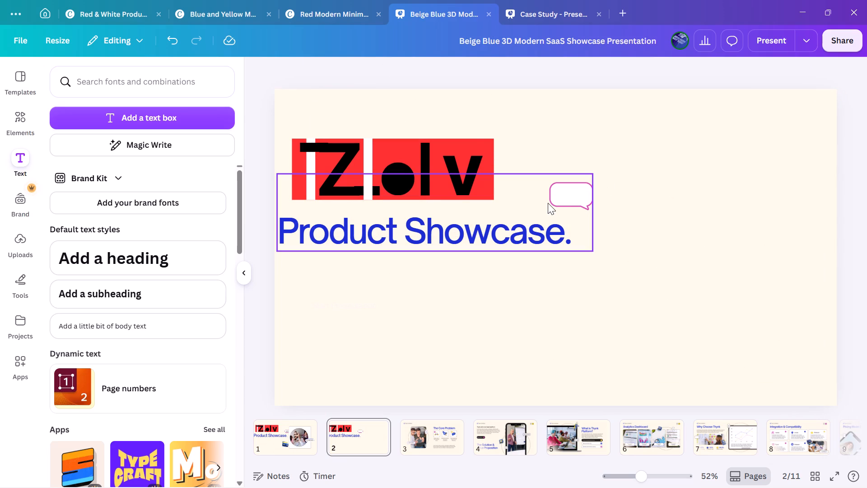
Move the Product Showcase heading down to free the empty pink speech bubble and delete the bubble.
left_click_drag(548, 203, 548, 265)
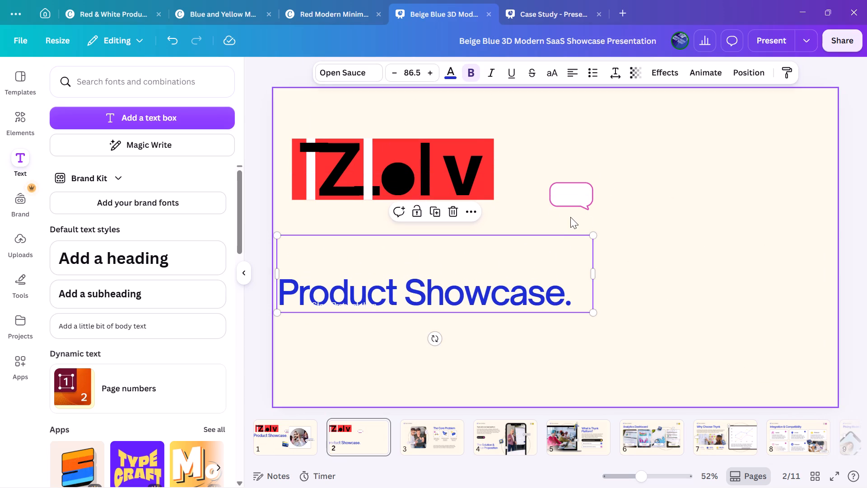
left_click(569, 200)
key("Delete")
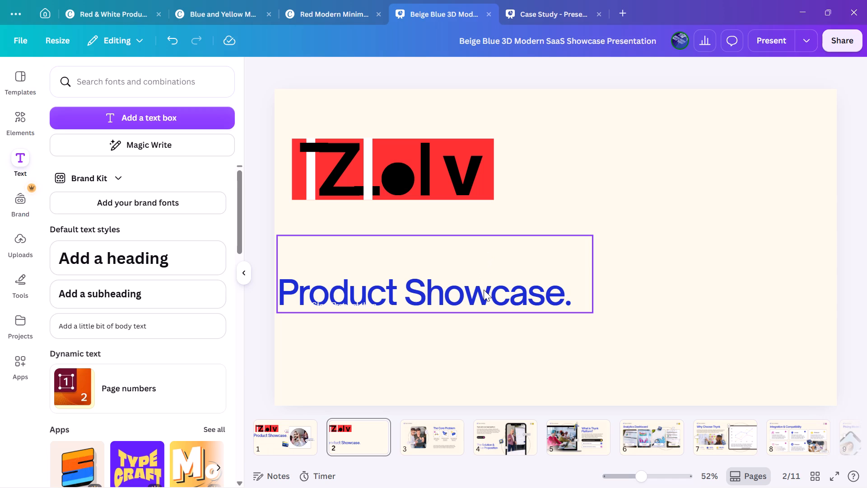
Move the Product Showcase heading clear of the small leftover white text line and remove that line.
left_click_drag(484, 290, 492, 314)
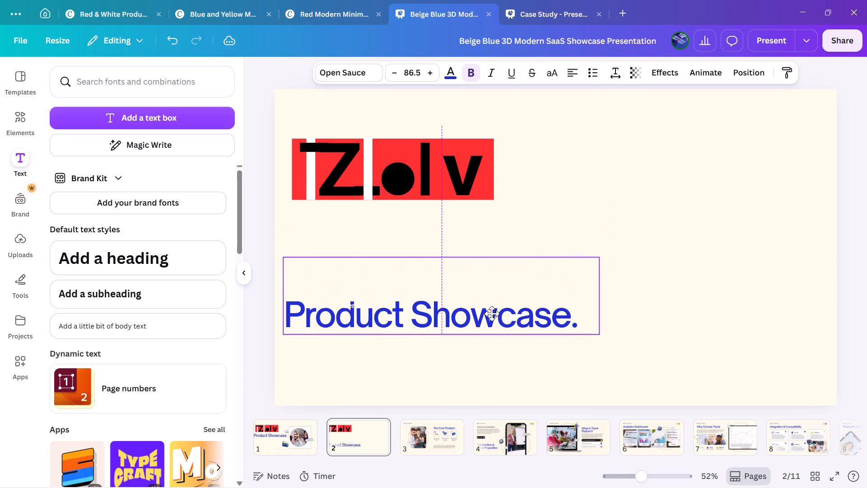
left_click_drag(492, 314, 509, 253)
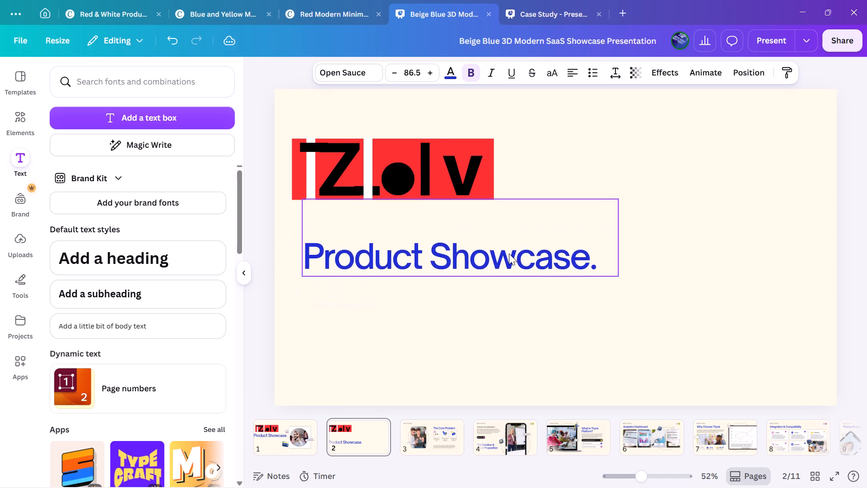
left_click(349, 305)
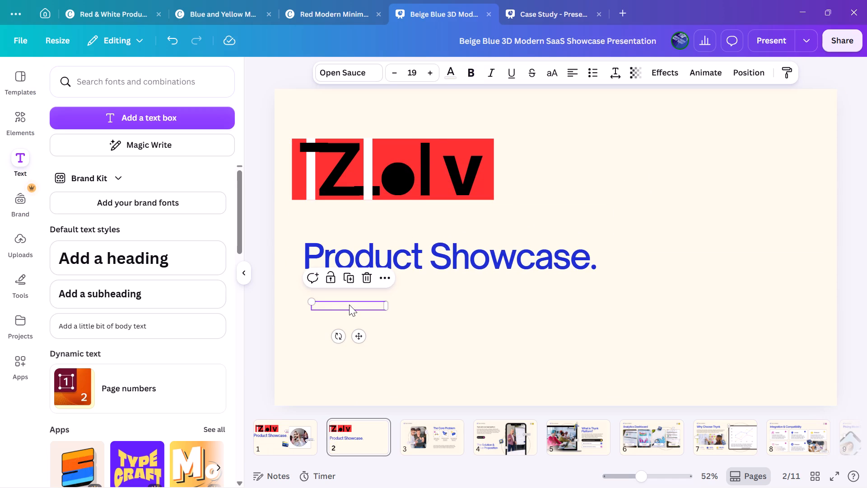
Position the Product Showcase heading directly beneath the Zolv logo, aligned with the logo's left edge.
left_click_drag(396, 266, 382, 250)
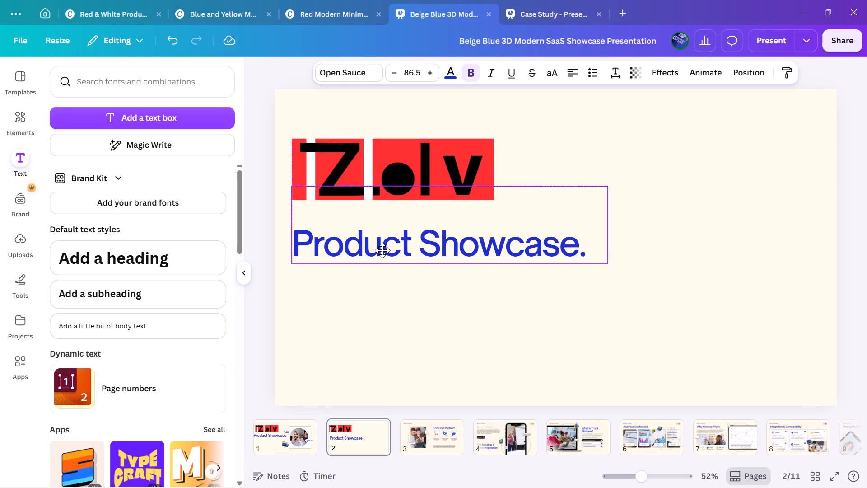
left_click_drag(382, 250, 387, 238)
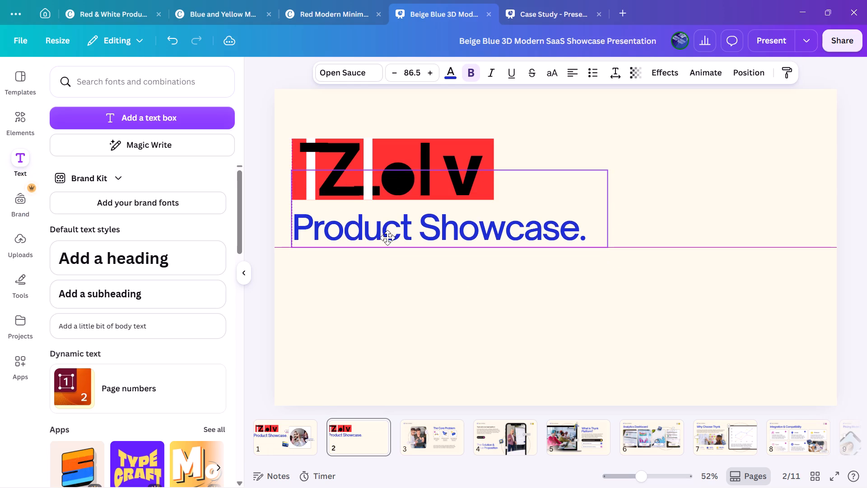
left_click_drag(387, 238, 383, 235)
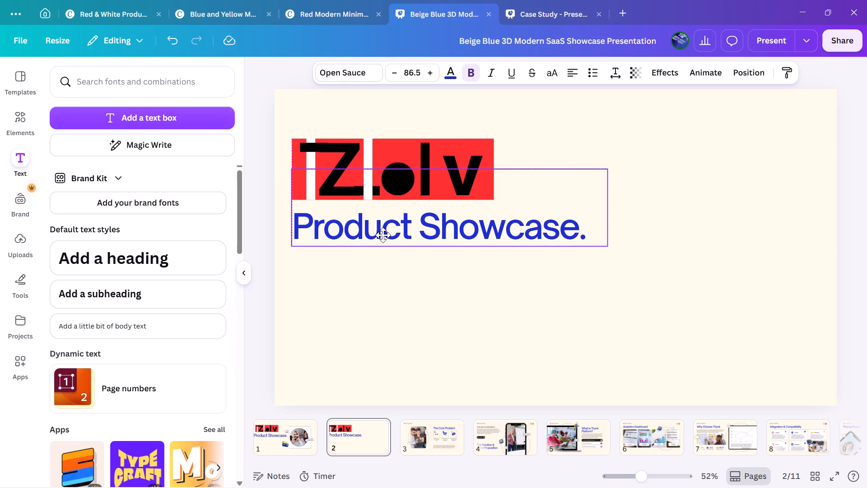
left_click_drag(383, 235, 383, 232)
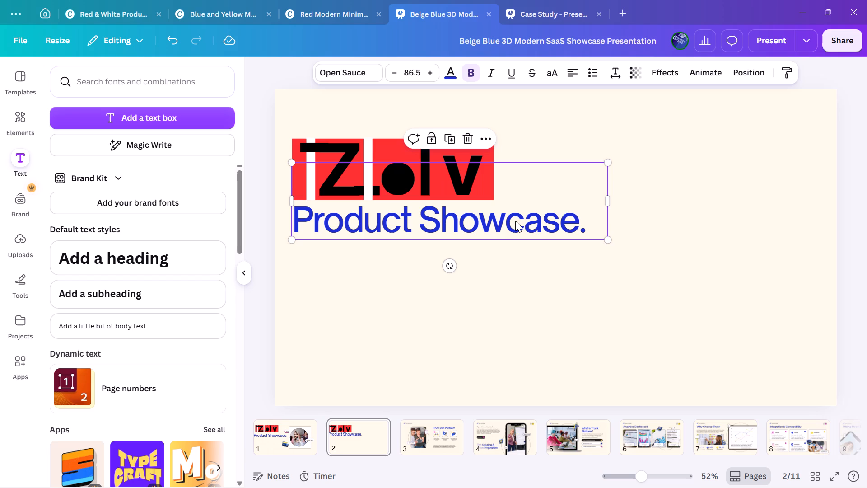
Reduce the Product Showcase heading's font size to 61.5 and nudge it down to sit just below the Zolv logo.
triple_click(395, 78)
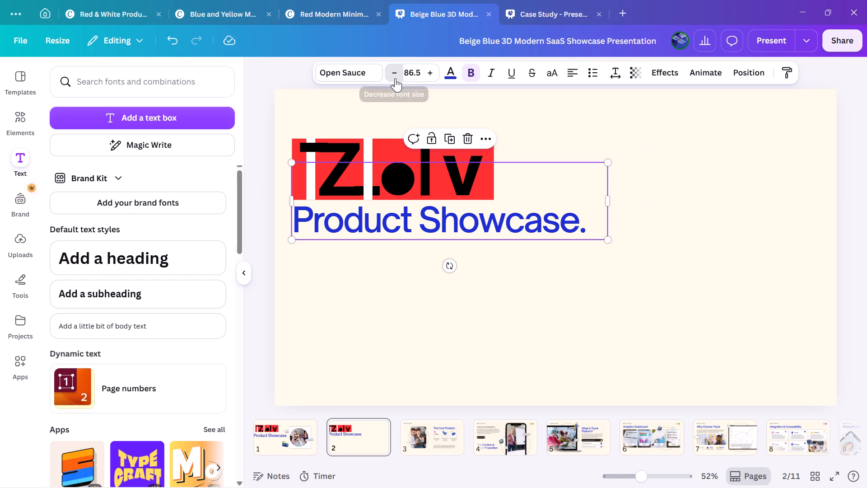
triple_click(395, 78)
triple_click(395, 78)
triple_click(395, 78)
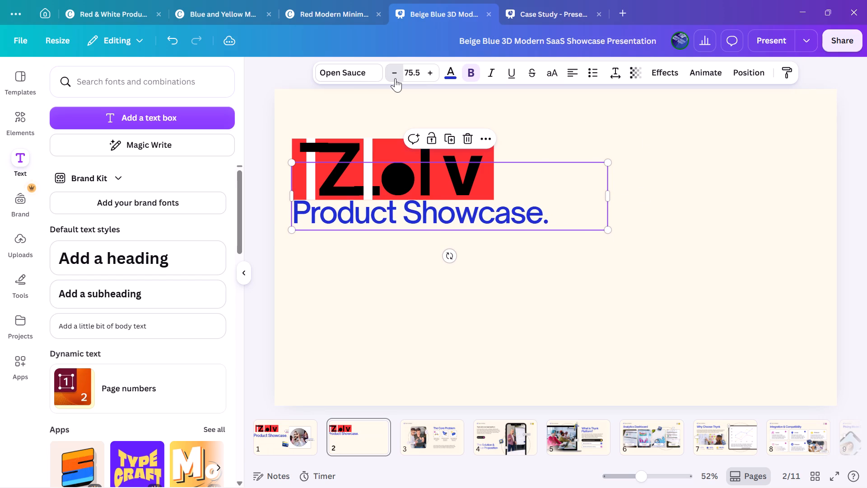
triple_click(395, 78)
triple_click(395, 78)
triple_click(395, 78)
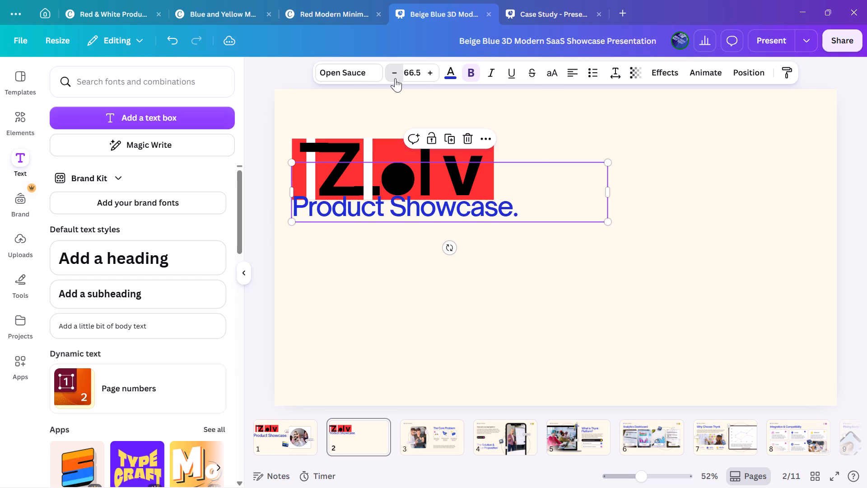
triple_click(395, 78)
left_click(395, 78)
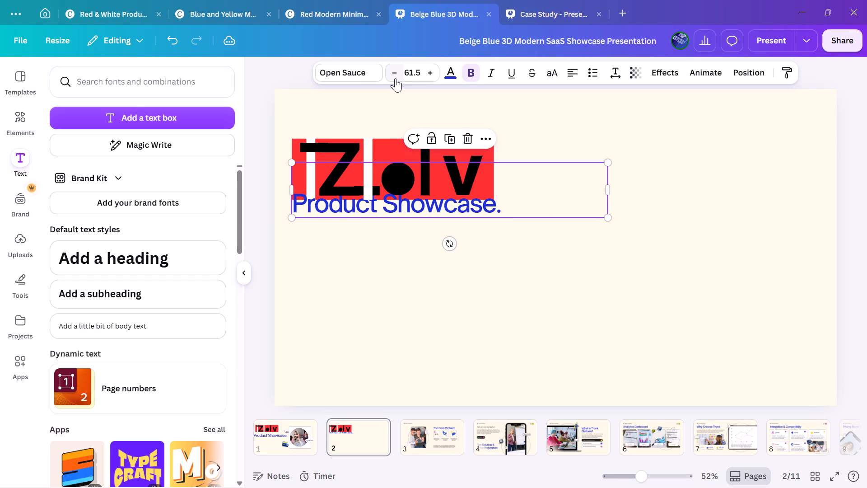
left_click_drag(541, 193, 540, 206)
left_click(693, 173)
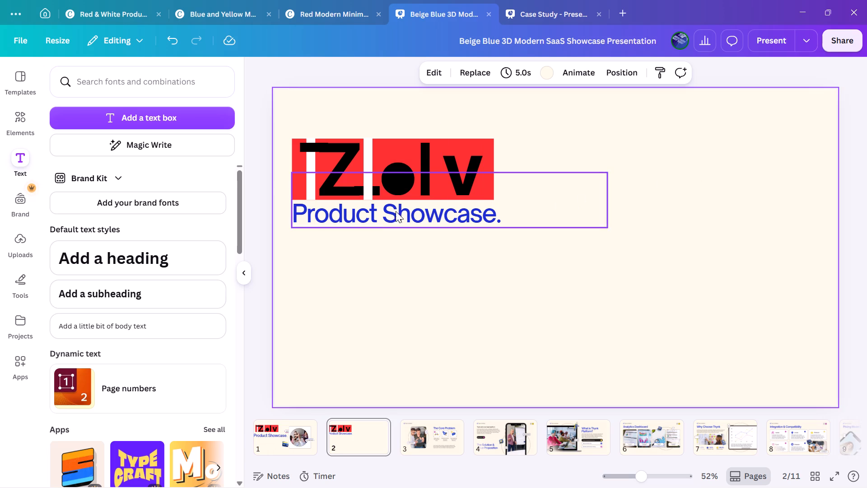
Replace the word Product with Prototype so the heading reads "Prototype Showcase.".
left_click(380, 214)
left_click(375, 214)
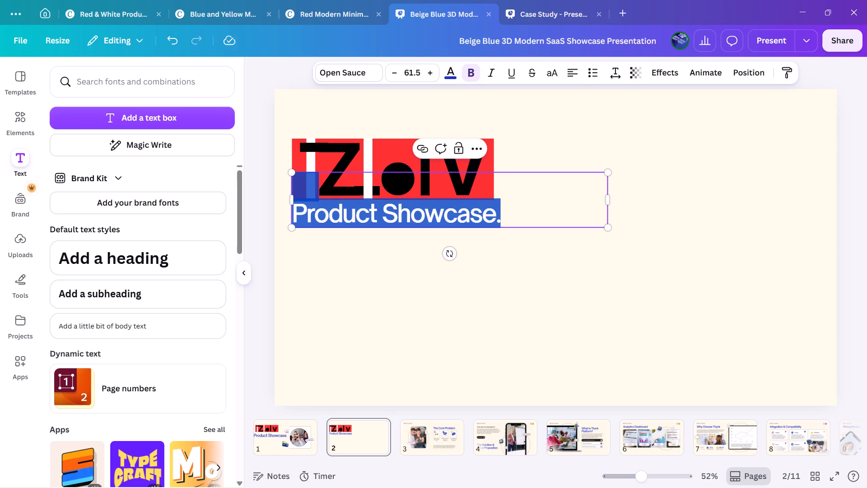
left_click(375, 214)
key("BackSpace")
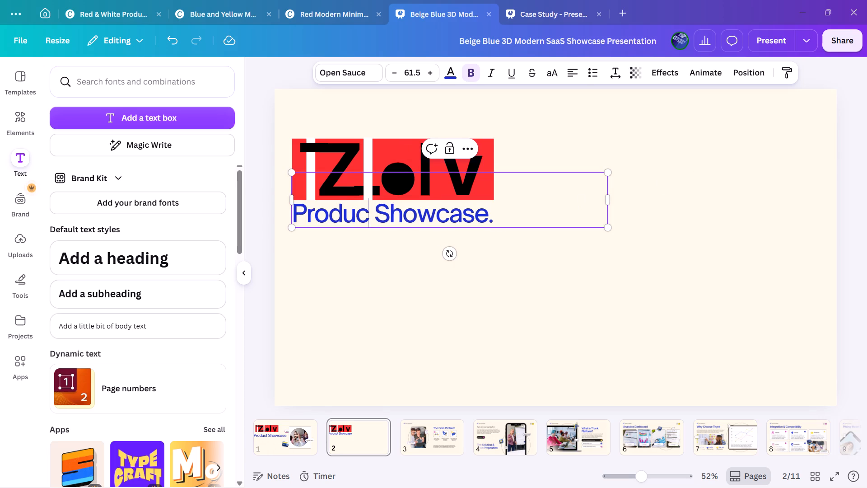
key("BackSpace")
key("BackSpace")
key("BackSpace")
key("BackSpace")
key("BackSpace")
key("BackSpace")
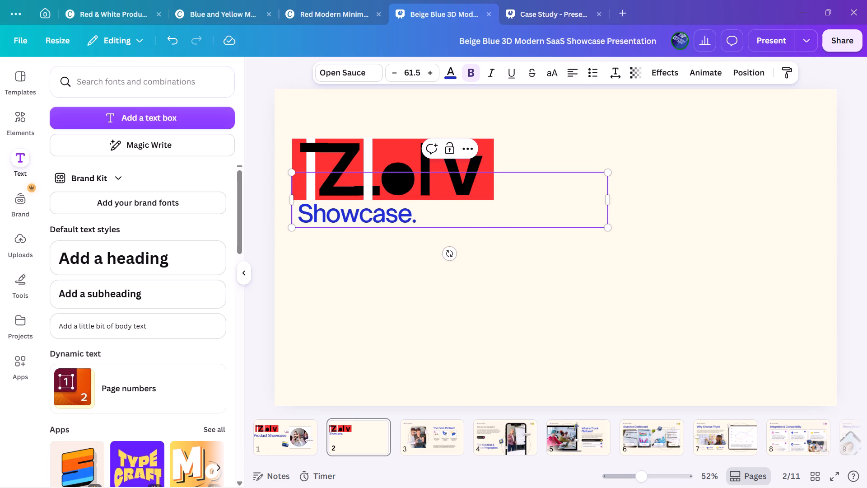
type("Pro")
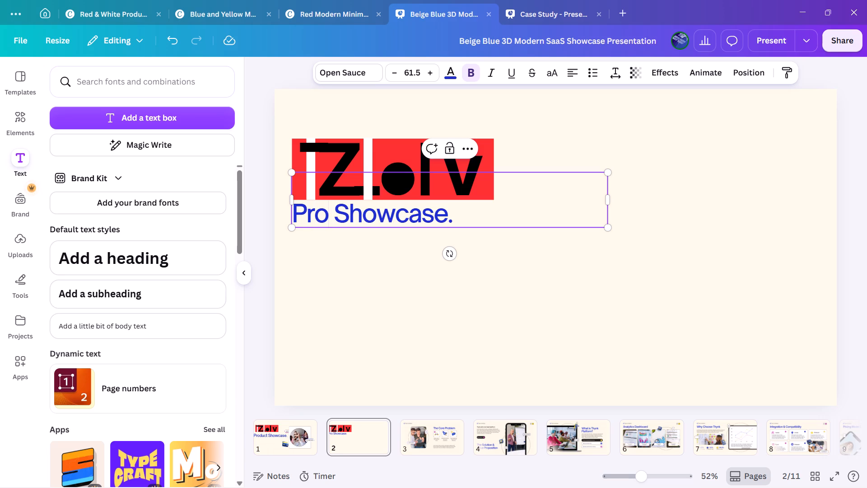
type("toty")
type("pe")
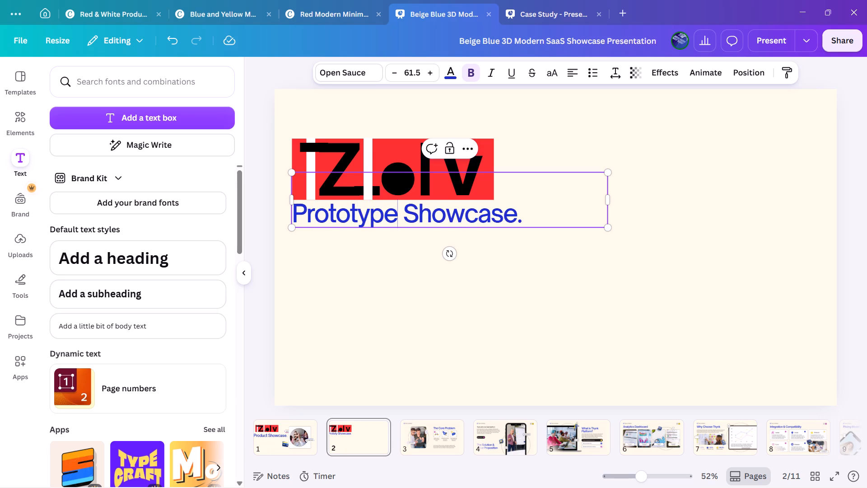
left_click(254, 235)
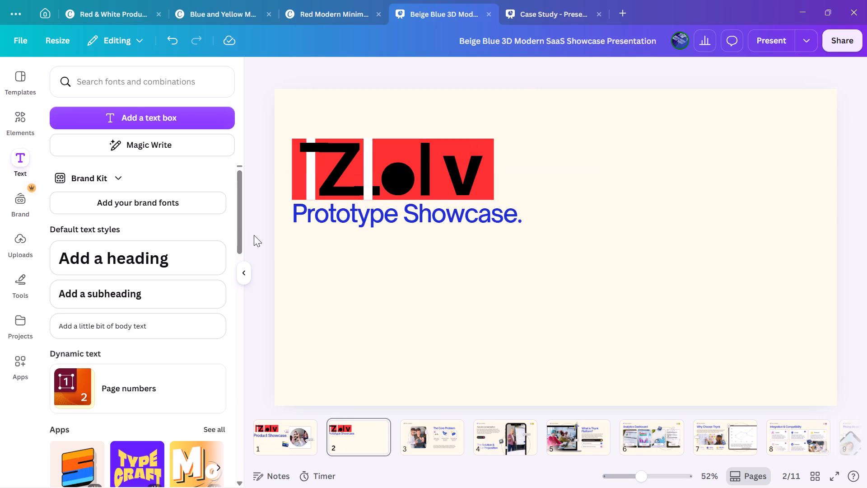
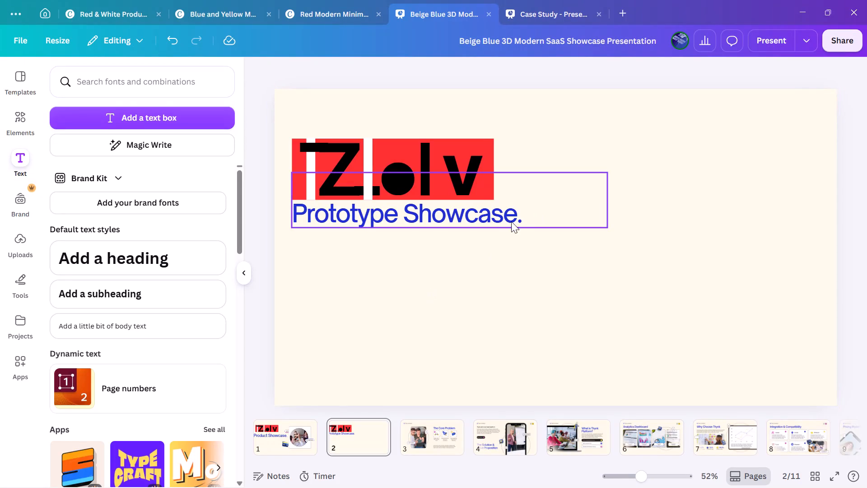
Delete the word Showcase and its period from the slide 2 heading so it reads "Prototype".
left_click(482, 206)
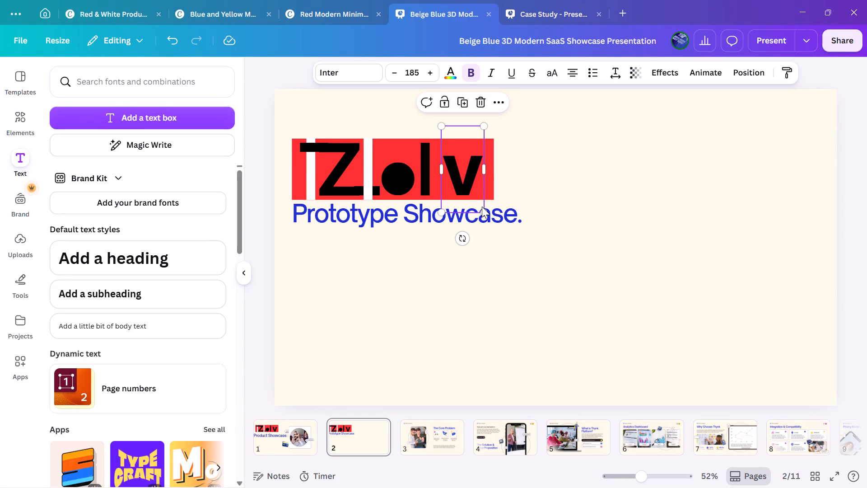
left_click(498, 215)
double_click(523, 215)
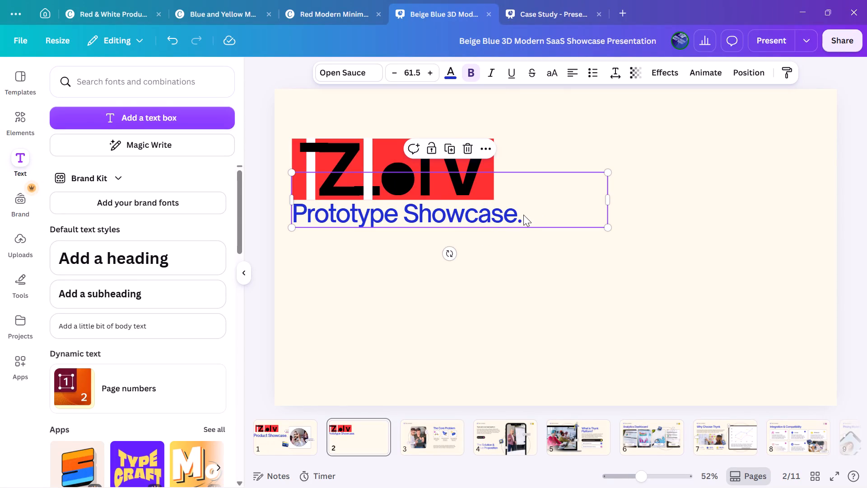
left_click(523, 215)
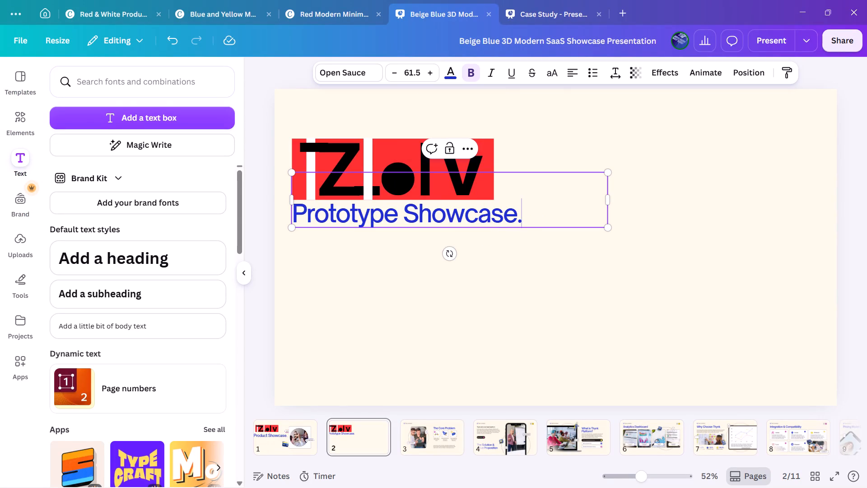
key("BackSpace")
key("BackSpace")
key("BackSpace")
key("BackSpace")
key("BackSpace")
key("BackSpace")
key("BackSpace")
key("BackSpace")
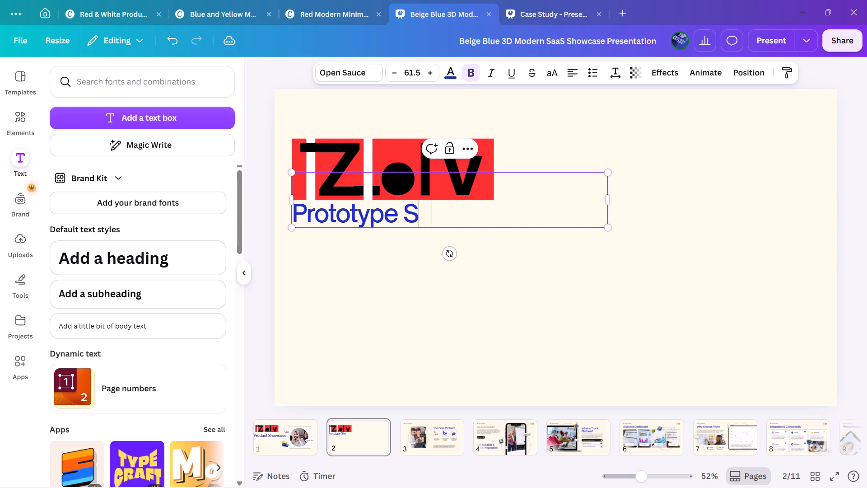
key("BackSpace")
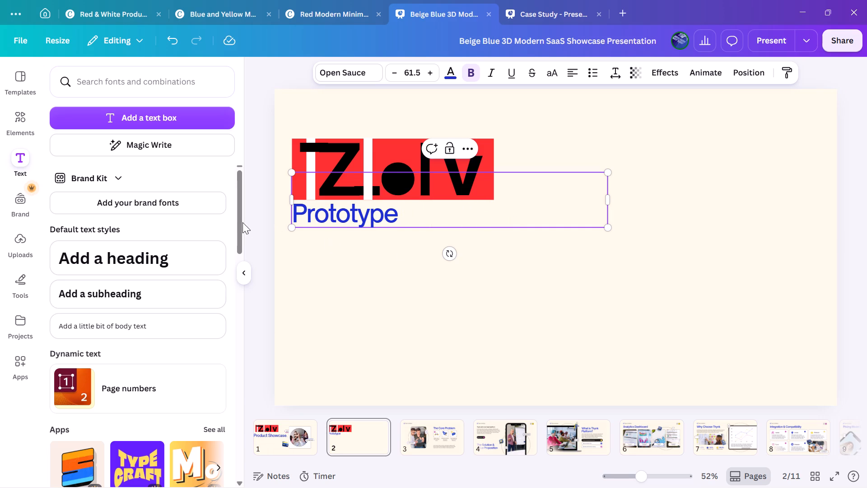
left_click(259, 230)
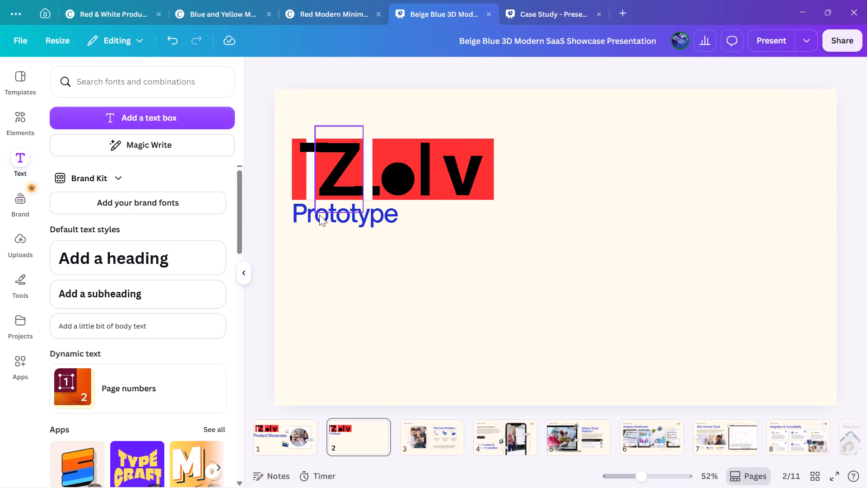
Increase the Prototype heading's font size to 117 so the word spans the width of the Zolv logo.
left_click(319, 215)
left_click(305, 223)
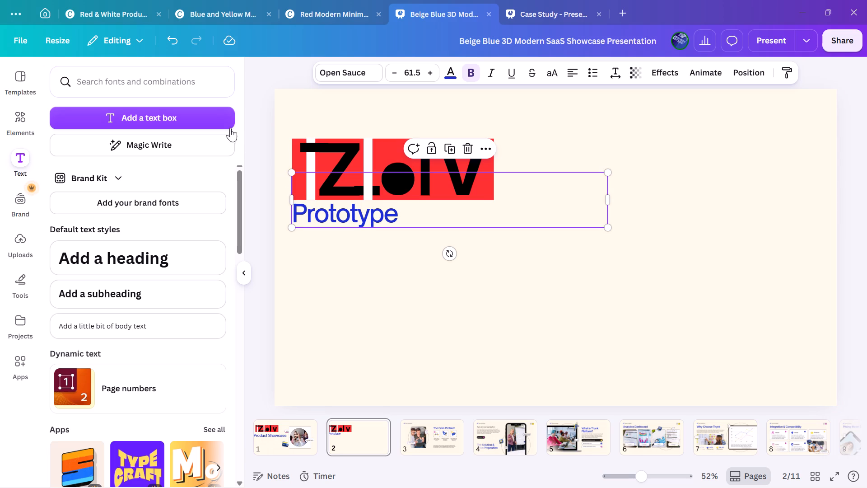
triple_click(429, 75)
triple_click(429, 75)
triple_click(429, 75)
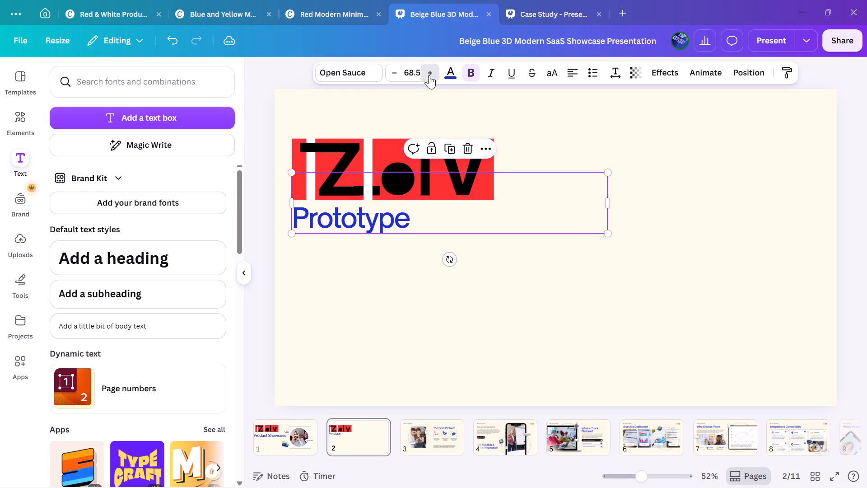
triple_click(429, 75)
triple_click(429, 75)
triple_click(429, 75)
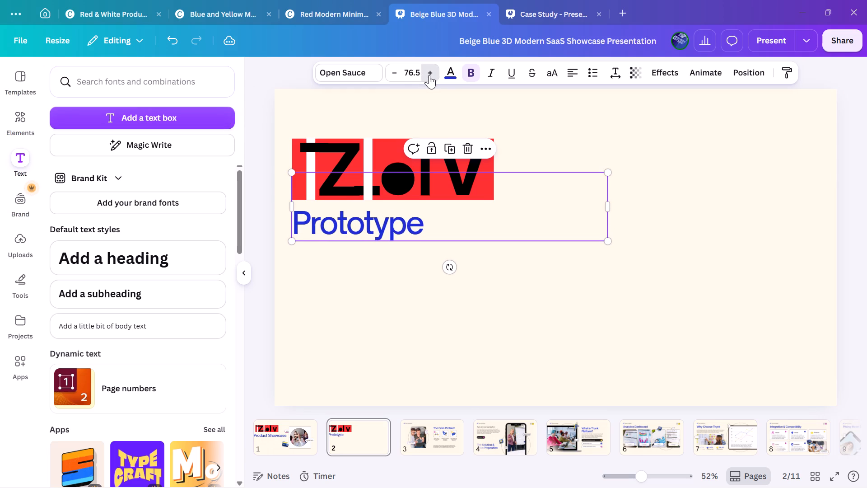
triple_click(429, 75)
triple_click(429, 75)
triple_click(429, 75)
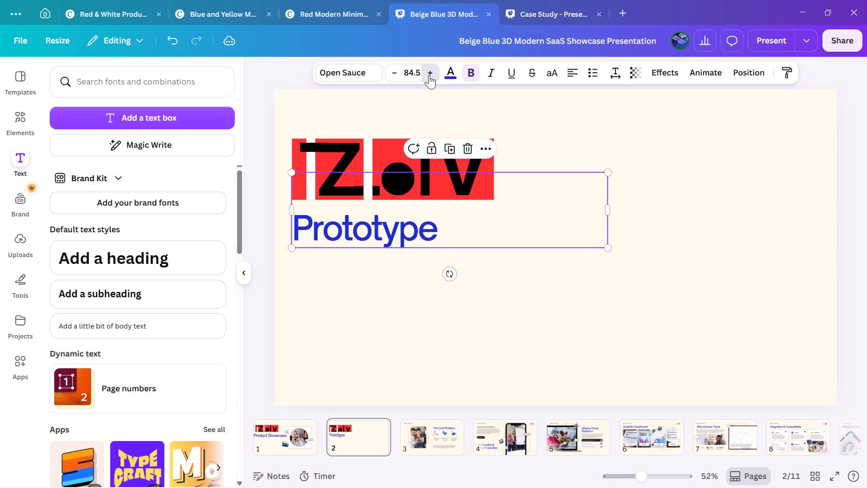
triple_click(429, 75)
triple_click(429, 75)
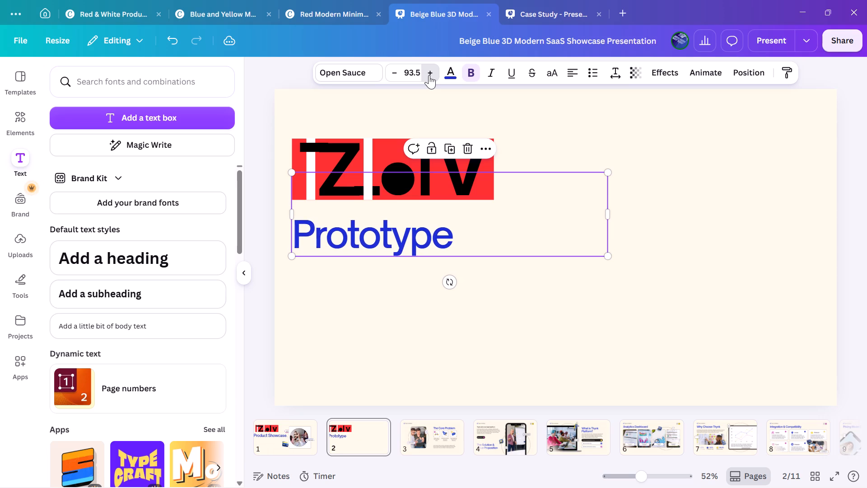
triple_click(429, 75)
triple_click(429, 75)
triple_click(429, 75)
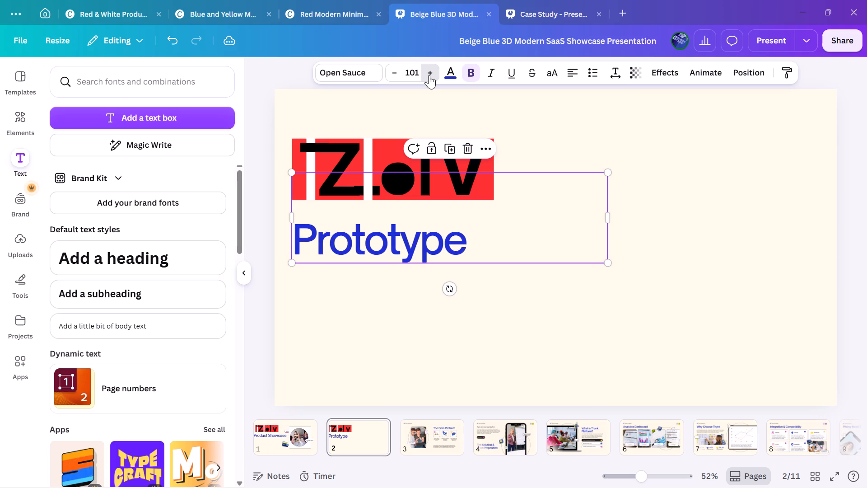
triple_click(429, 75)
triple_click(429, 75)
triple_click(429, 75)
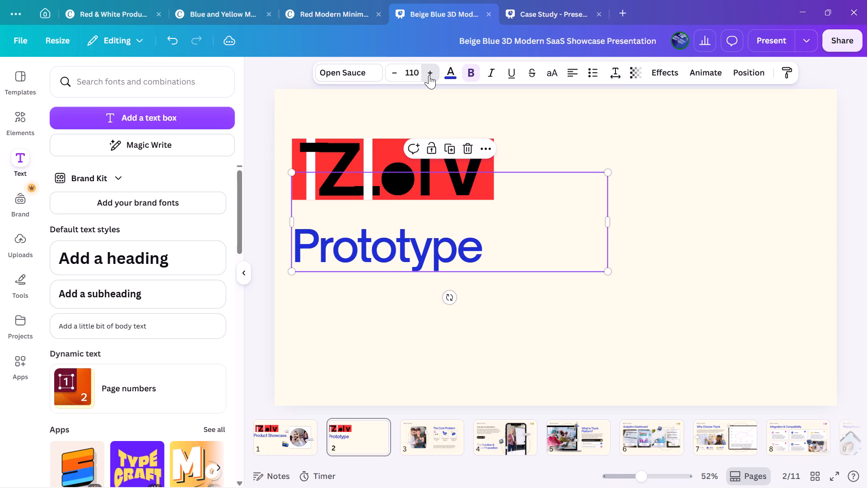
triple_click(429, 75)
double_click(429, 75)
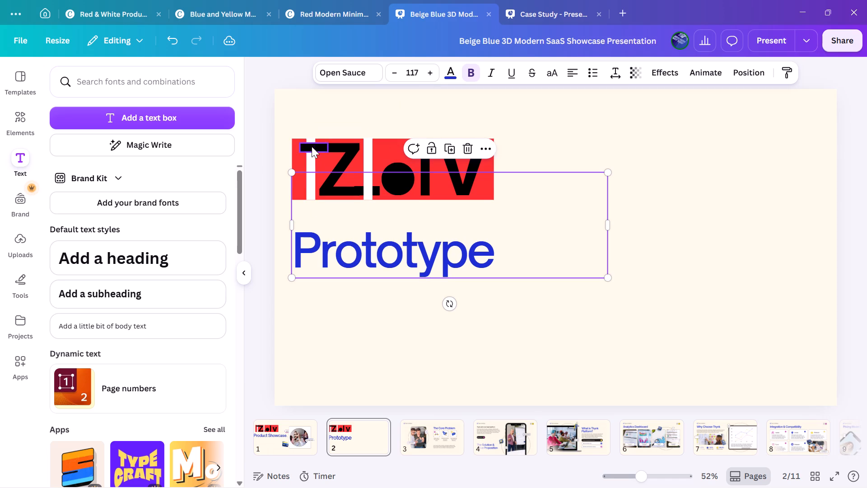
Move the Prototype heading away from the Zolv logo into the lower right area of the slide.
left_click(343, 248)
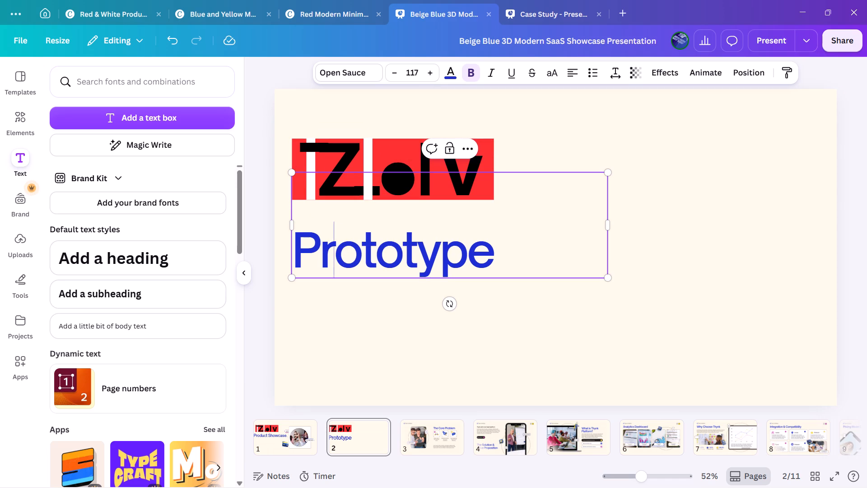
left_click(516, 274)
left_click_drag(541, 256, 583, 281)
left_click_drag(583, 281, 550, 349)
left_click(550, 349)
left_click_drag(449, 226, 466, 234)
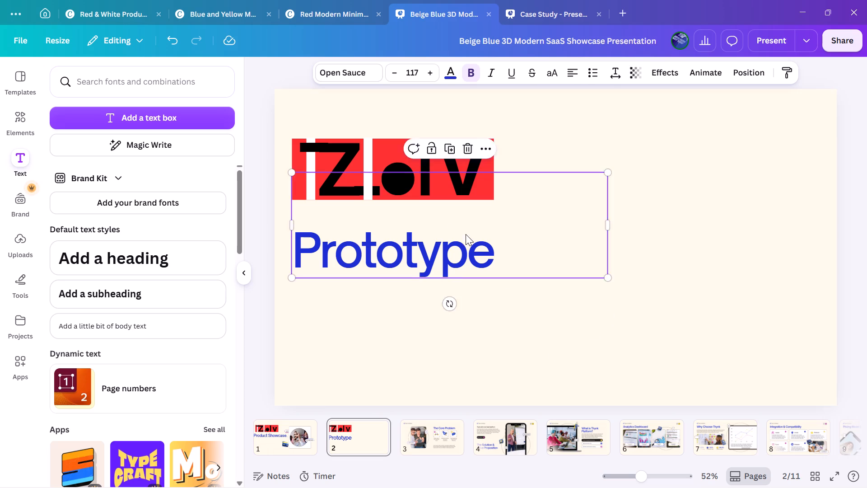
left_click_drag(466, 234, 675, 292)
Resize the black bar extending the foot of the logo's Z to about 88 by 31, flush with the letter's base stroke.
scroll(435, 197, "up", 1)
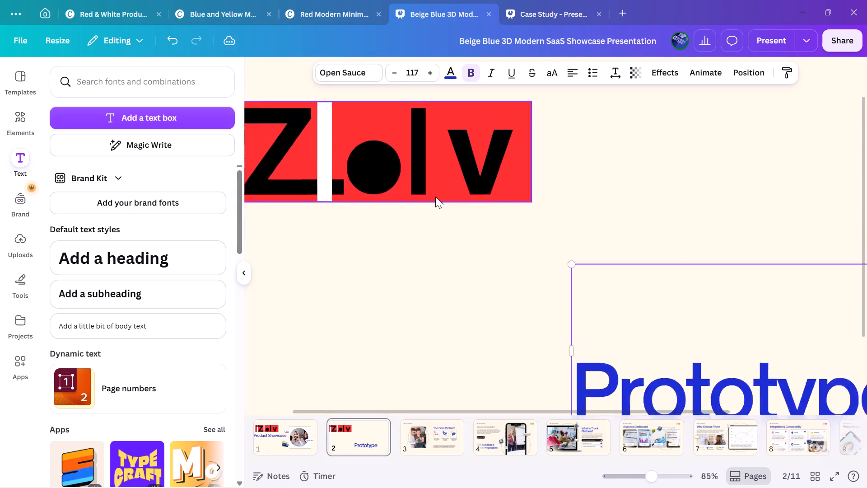
left_click(314, 231)
scroll(314, 231, "right", 2)
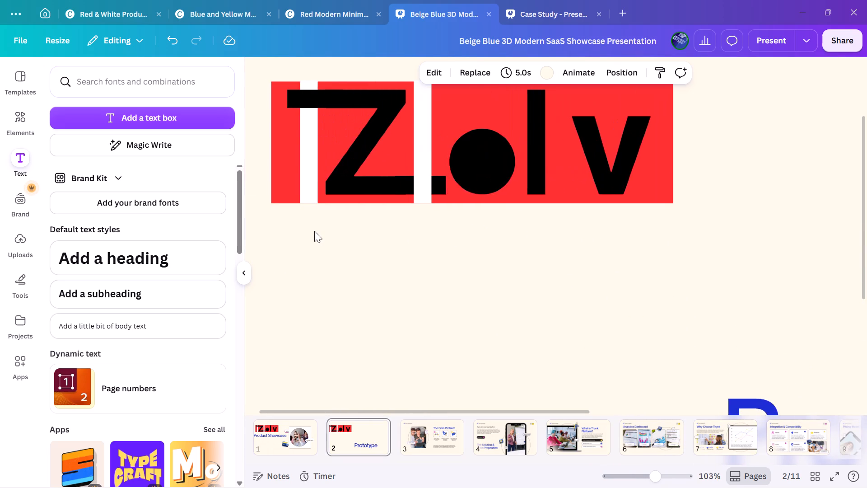
scroll(314, 231, "up", 5)
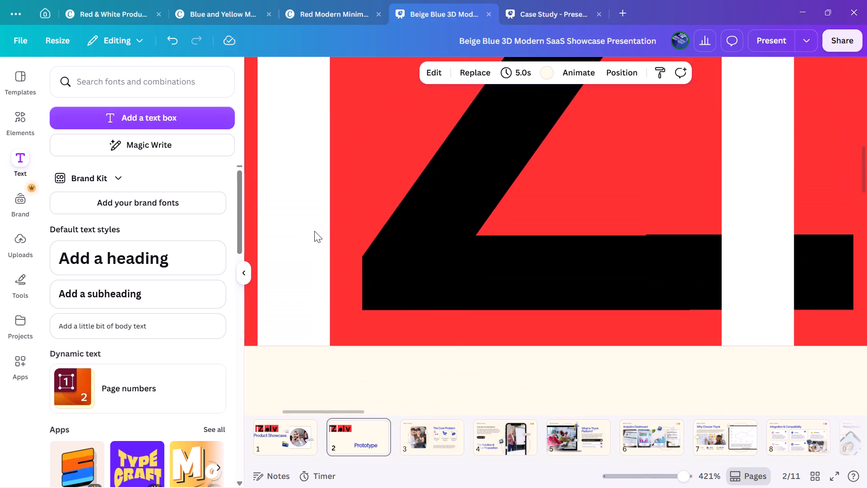
scroll(314, 231, "left", 2)
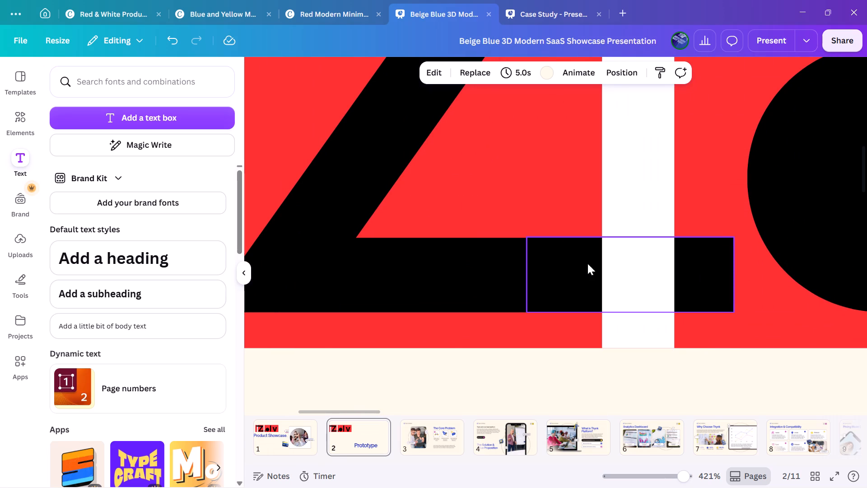
left_click(583, 253)
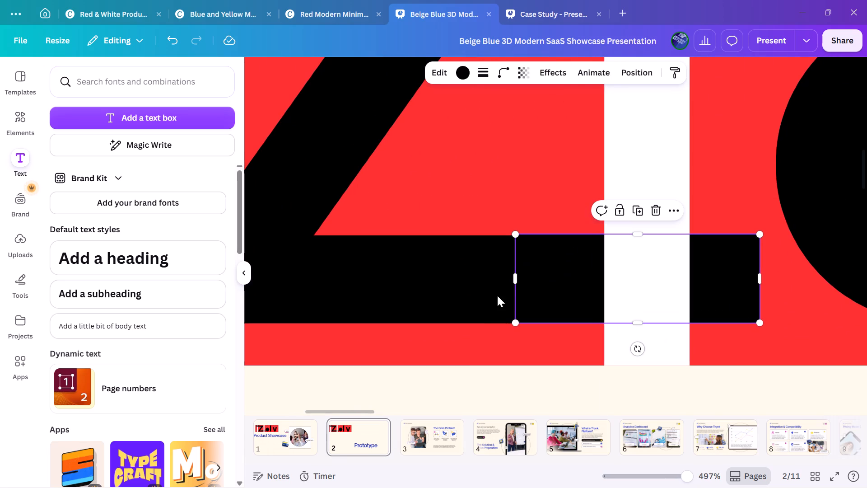
key("Down")
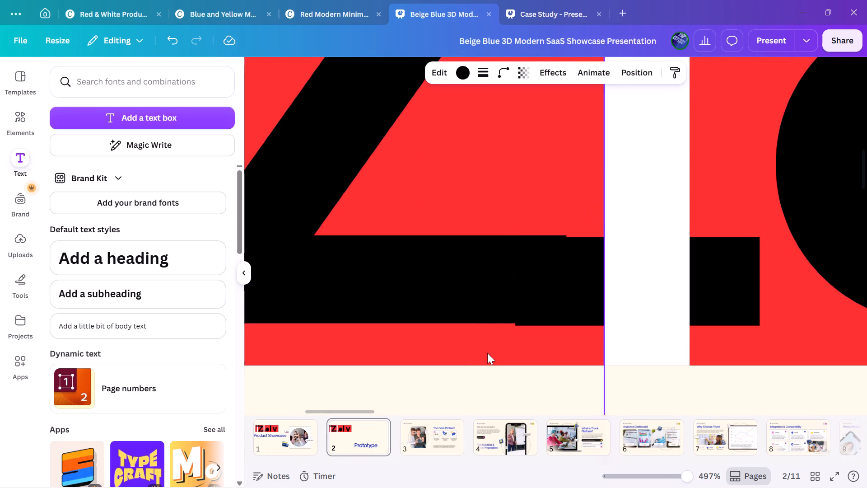
key("Up")
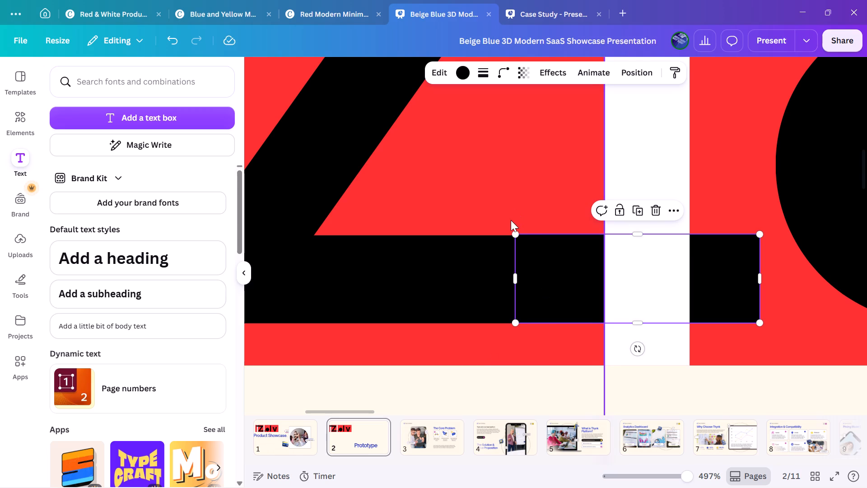
left_click(514, 234)
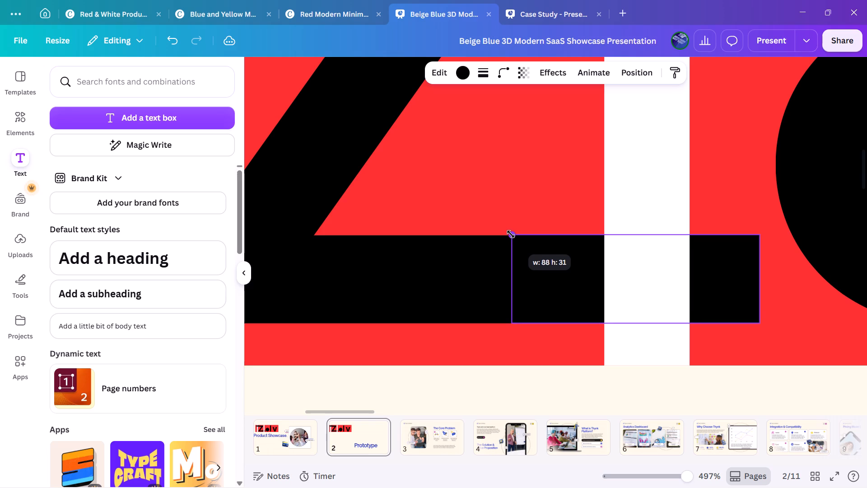
left_click(467, 188)
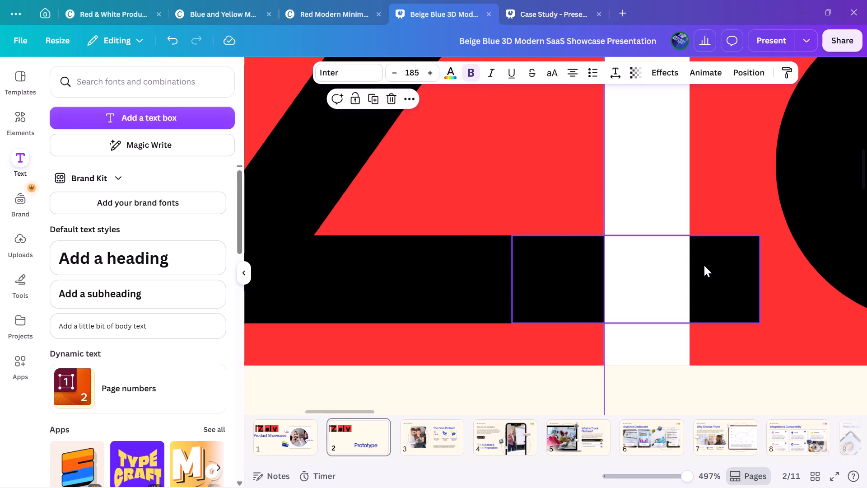
Shift the black bar slightly left along the Z's base, keeping it level with the stroke.
left_click_drag(704, 265, 710, 267)
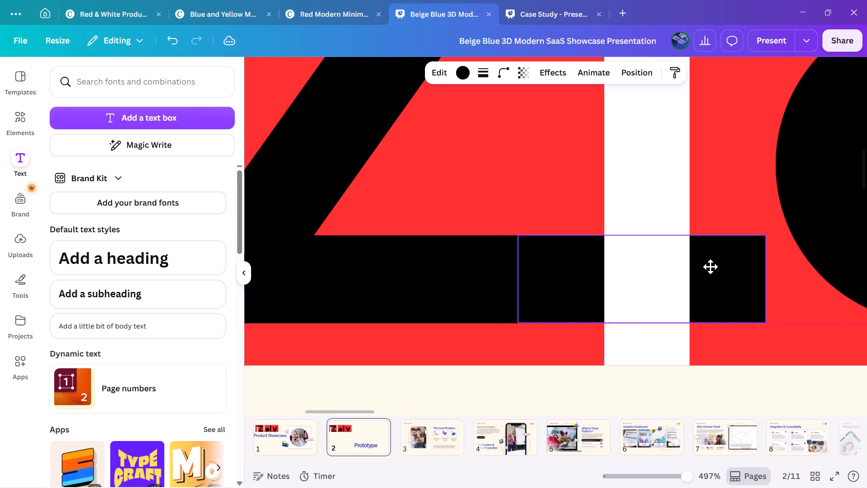
left_click_drag(710, 267, 704, 267)
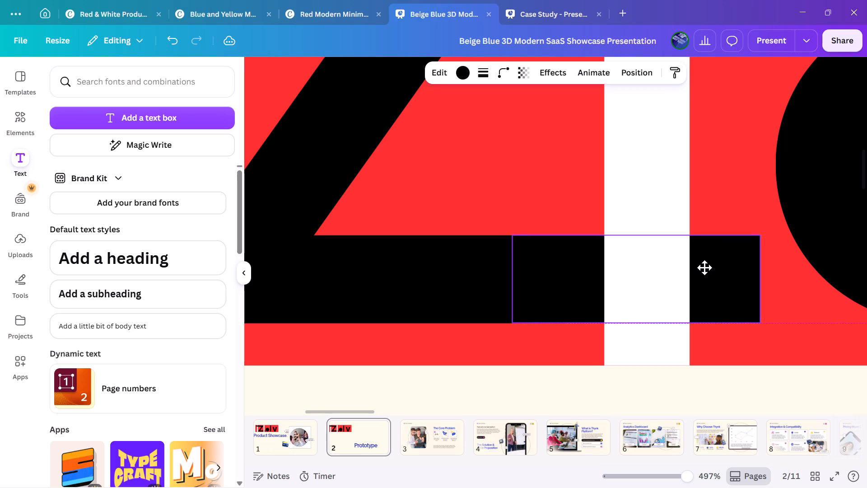
left_click_drag(704, 267, 699, 268)
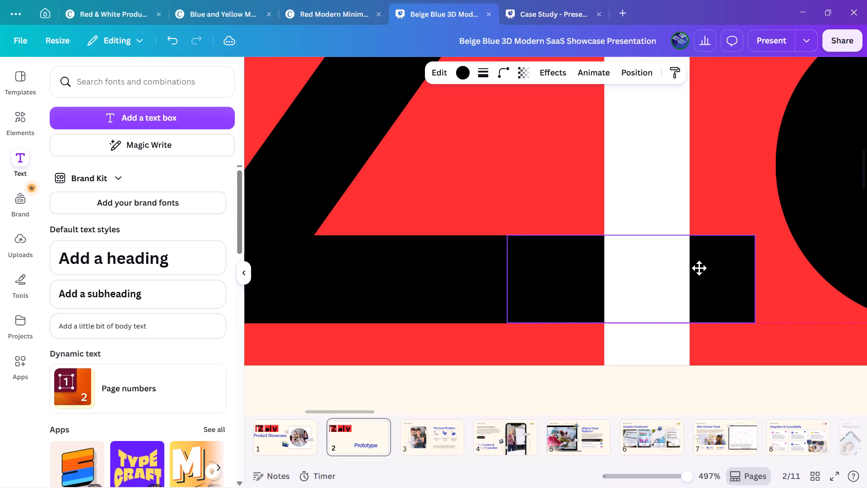
left_click_drag(699, 268, 698, 267)
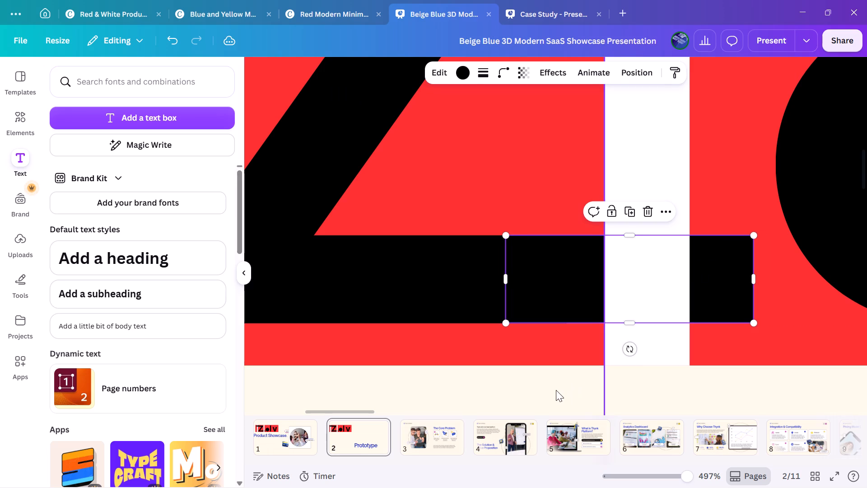
left_click(556, 390)
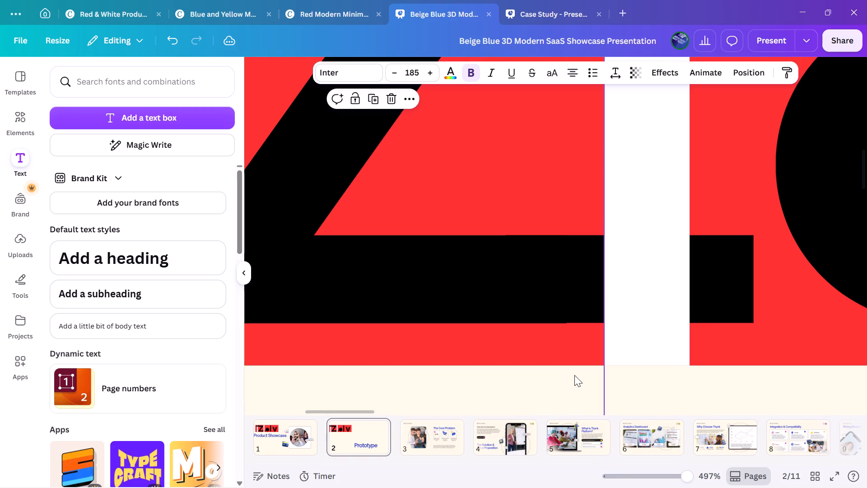
Lengthen the black bar at the foot of the logo's Z slightly towards the o circle, keeping its height.
scroll(574, 375, "down", 1)
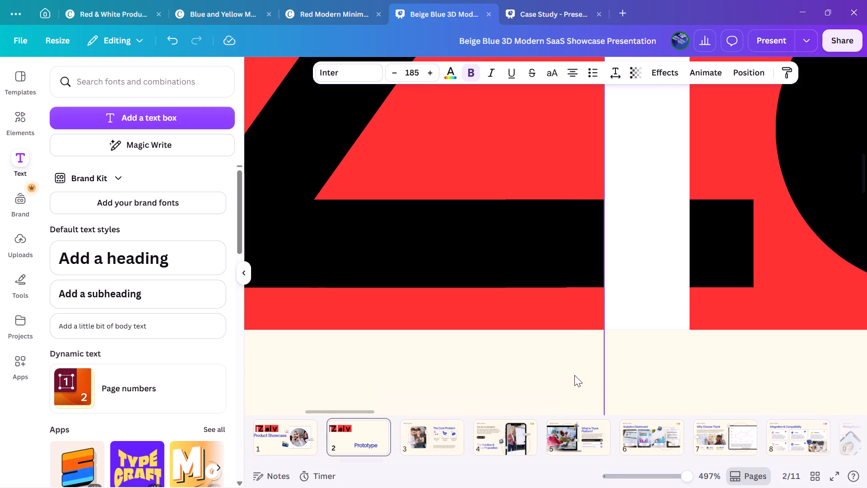
scroll(574, 375, "down", 1)
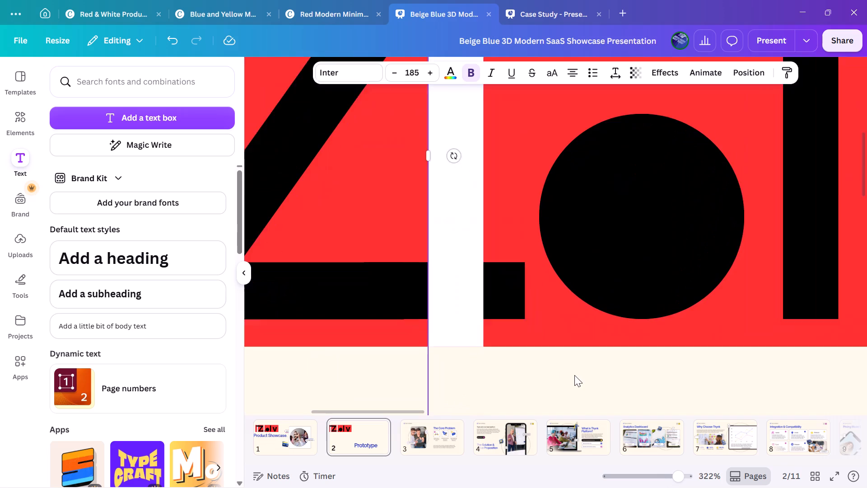
left_click(482, 276)
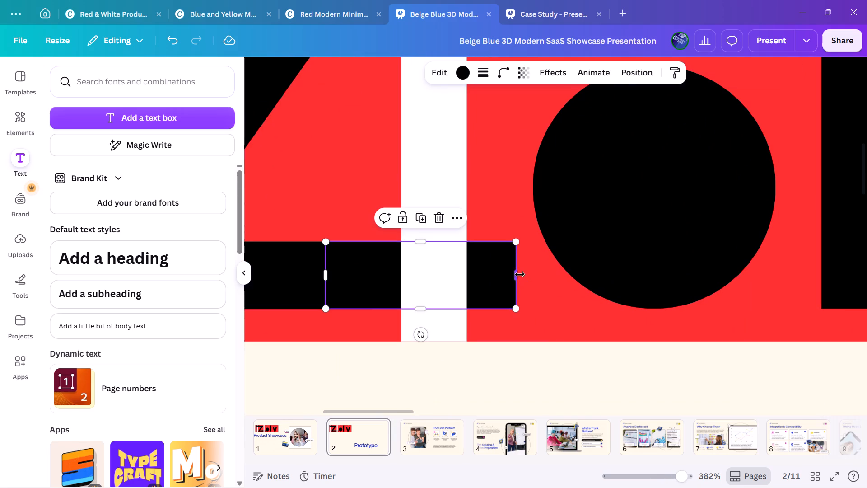
left_click_drag(516, 274, 522, 276)
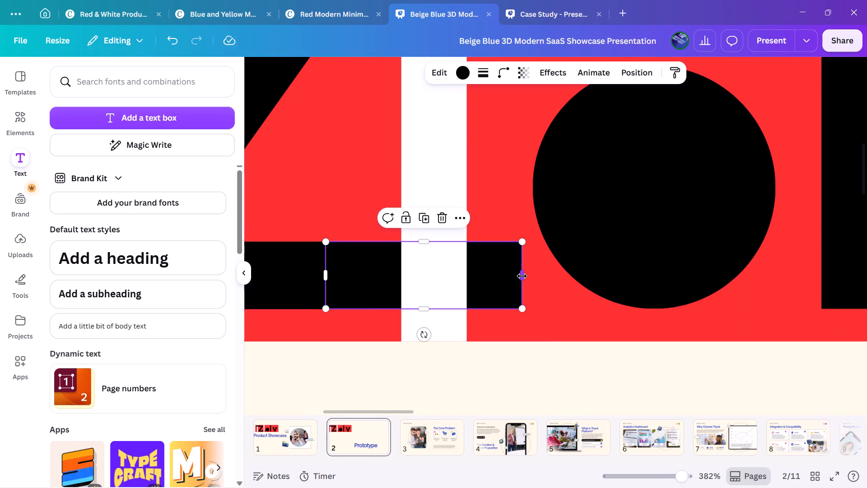
left_click(573, 369)
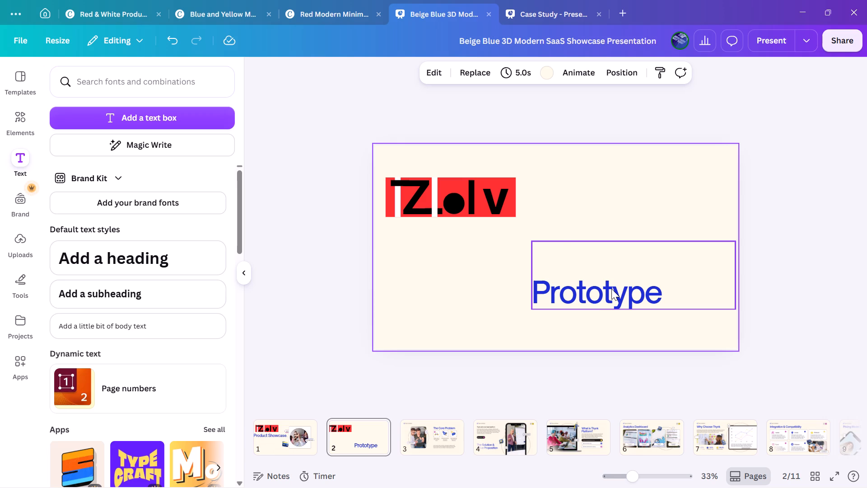
Group the Zolv logo's red background, letters, circle, black bars and white strips into one object.
left_click(502, 207)
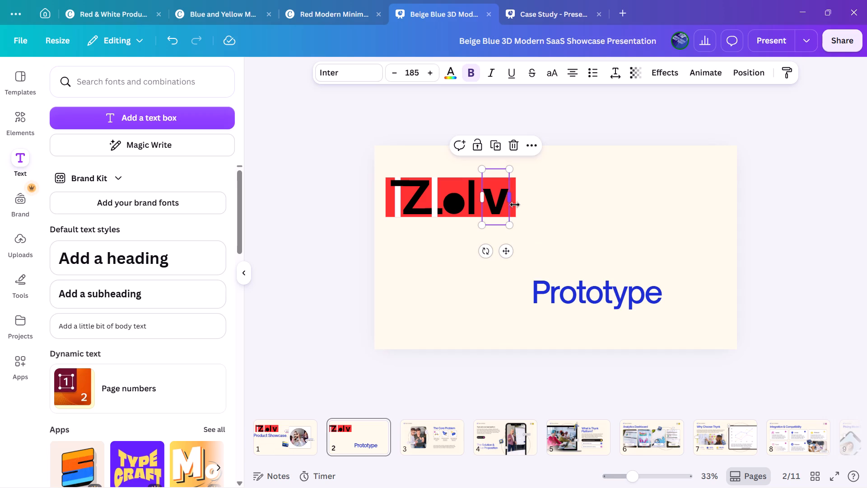
left_click(529, 208)
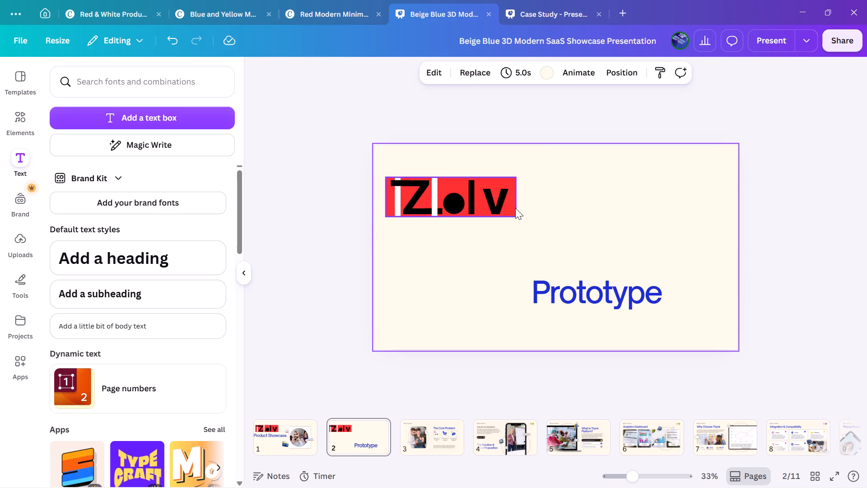
left_click(515, 208)
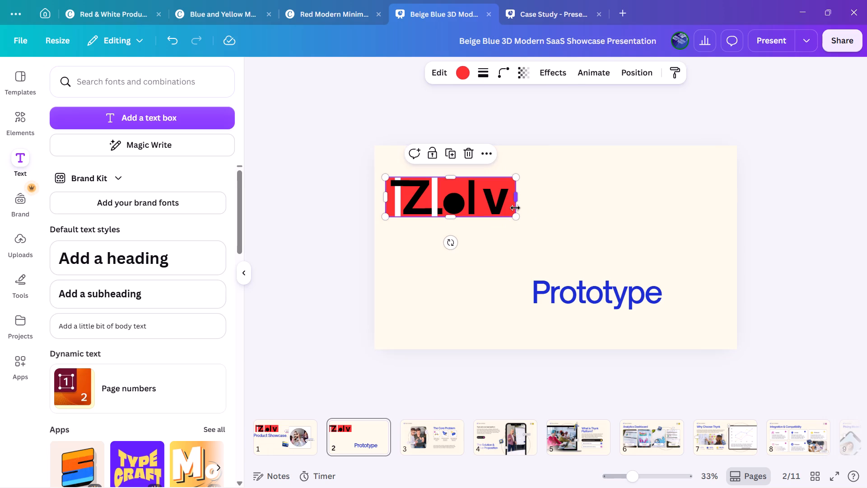
left_click(503, 206, "shift")
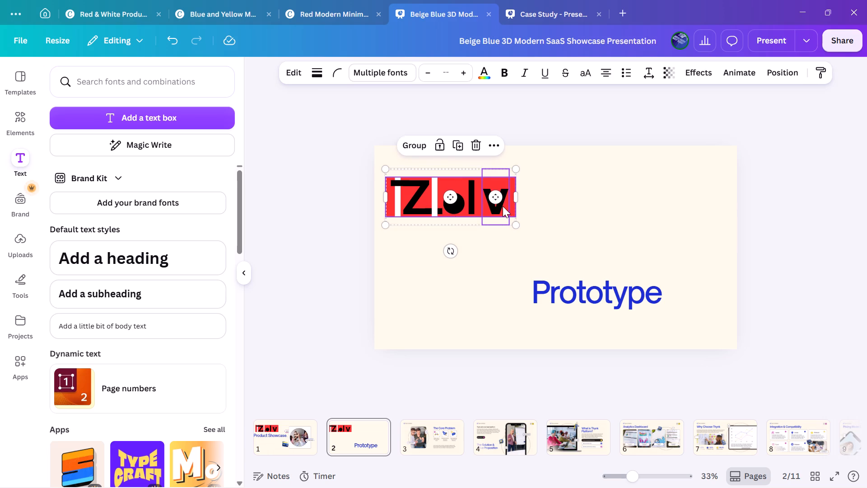
left_click(470, 200, "shift")
left_click(455, 204, "shift")
left_click(458, 205, "shift")
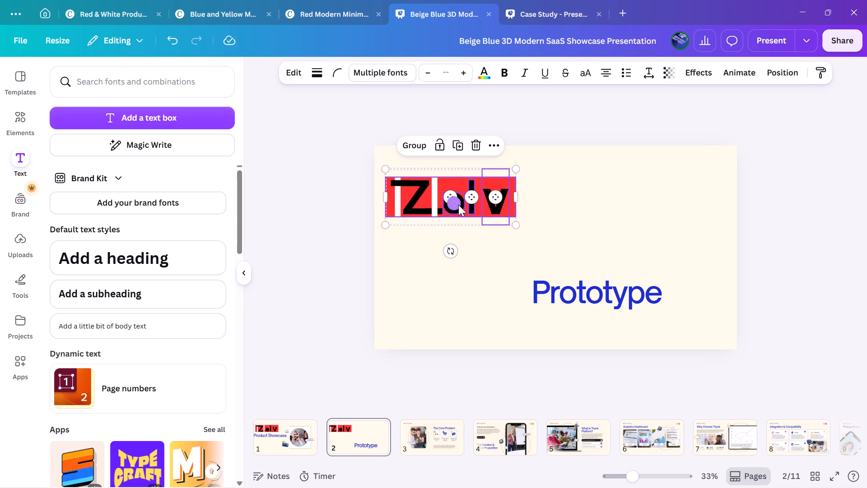
left_click(435, 209, "shift")
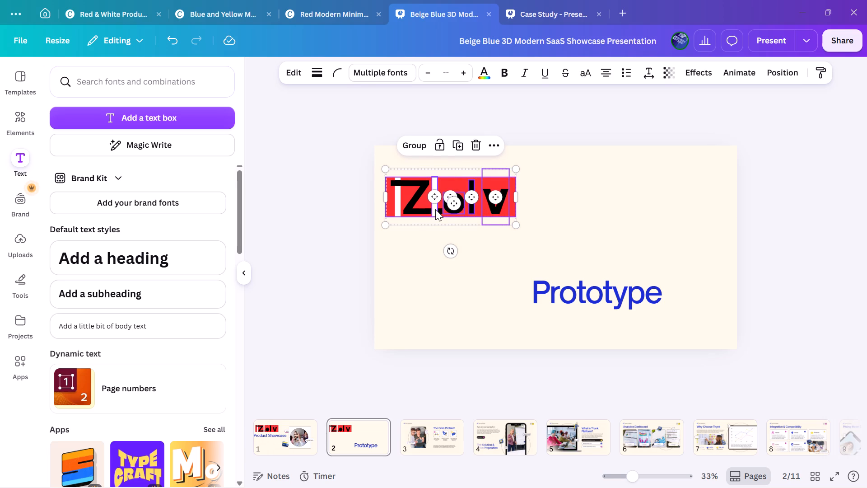
left_click(411, 209, "shift")
left_click(431, 211, "shift")
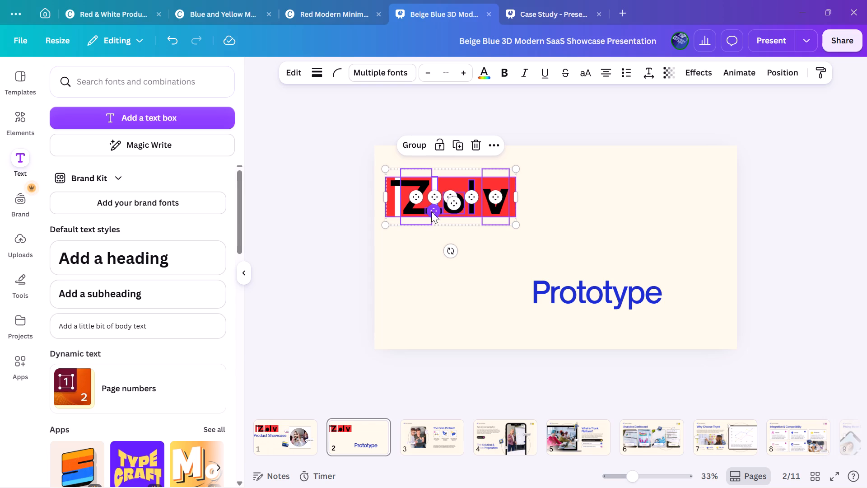
left_click(396, 183, "shift")
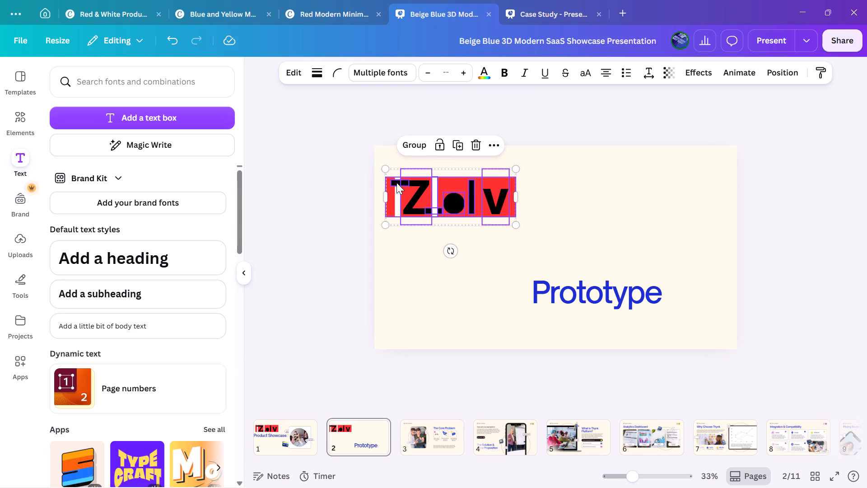
left_click(396, 192, "shift")
left_click(419, 141)
left_click(522, 261)
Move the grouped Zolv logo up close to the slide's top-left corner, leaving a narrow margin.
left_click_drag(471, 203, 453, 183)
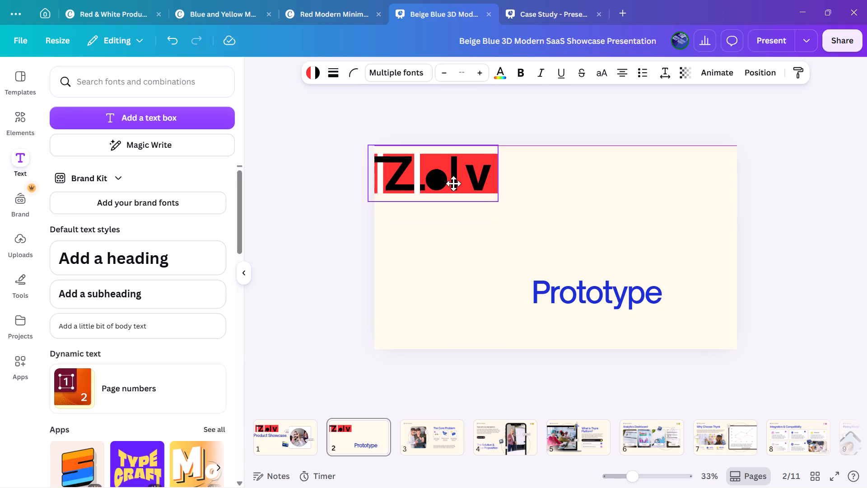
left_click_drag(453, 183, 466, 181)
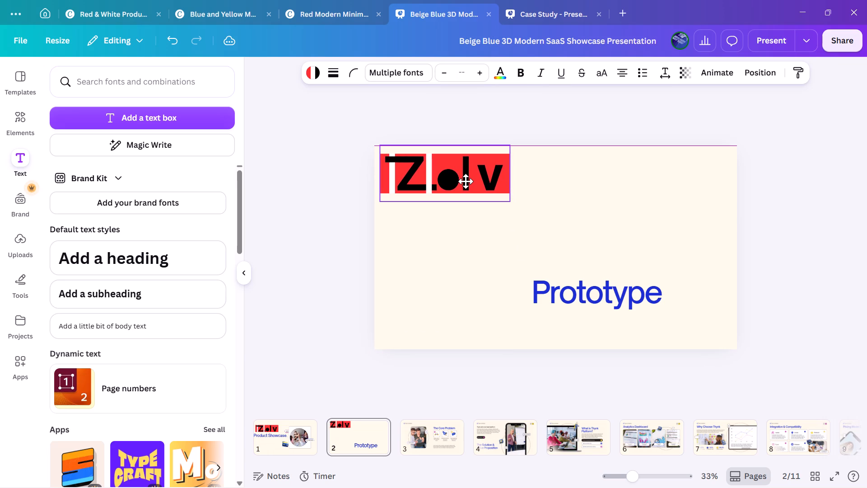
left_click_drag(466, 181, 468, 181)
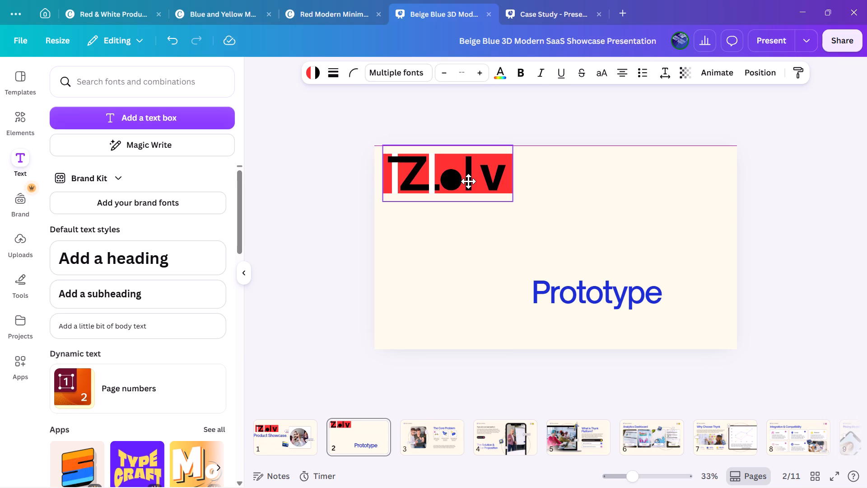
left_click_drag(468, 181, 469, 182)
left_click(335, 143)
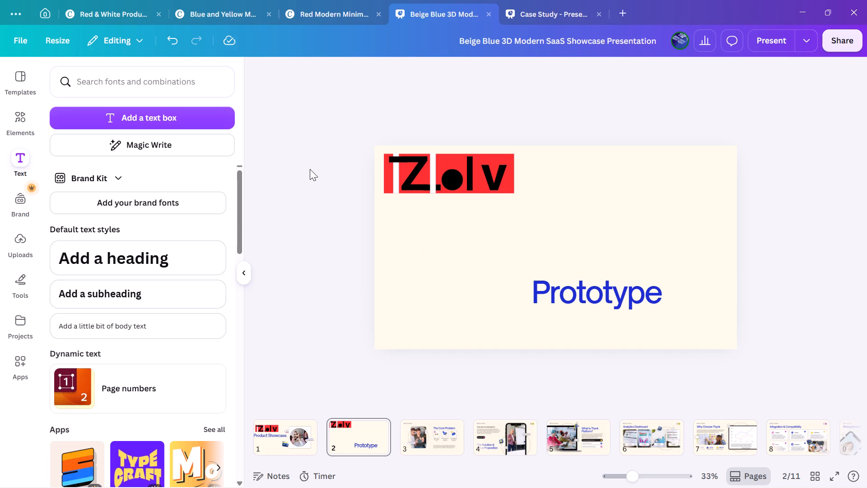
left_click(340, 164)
Move the Prototype heading lower on the slide, near the bottom edge and right of centre.
left_click_drag(611, 273, 629, 266)
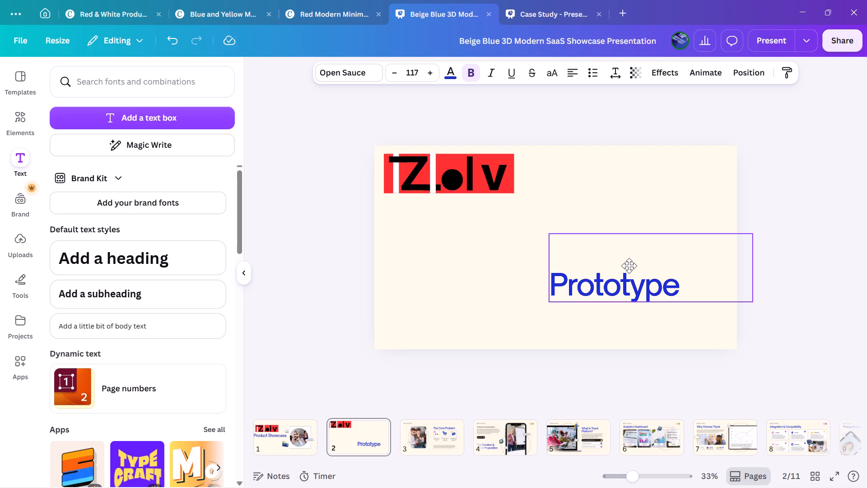
left_click_drag(629, 266, 611, 291)
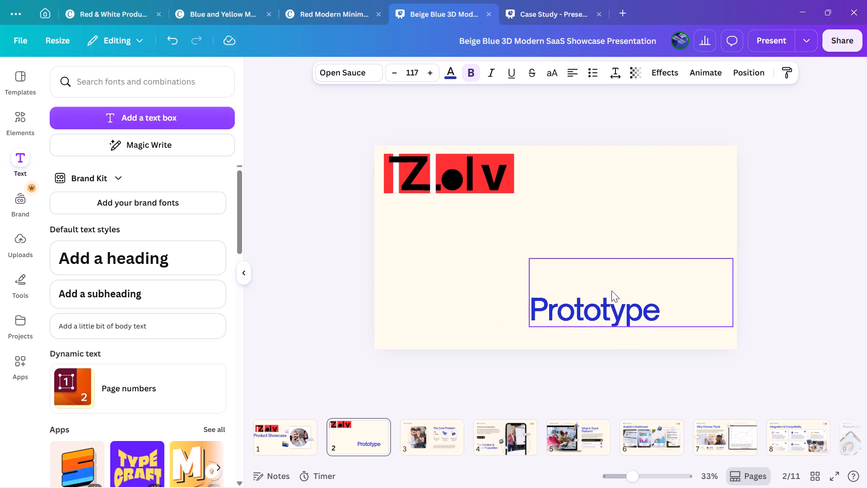
Shift the grouped Zolv logo inward from the slide's top-left corner, leaving wider margins above and beside it.
left_click_drag(484, 191, 503, 213)
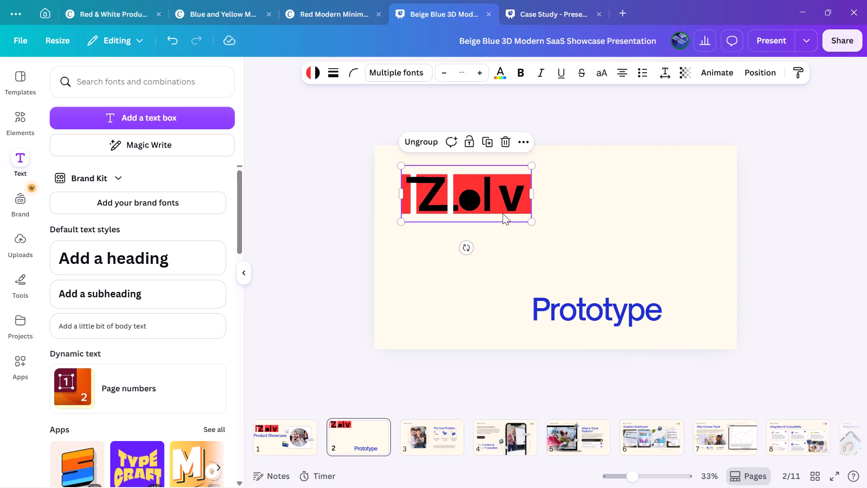
Search the shape elements for "borders rectangle".
left_click(17, 130)
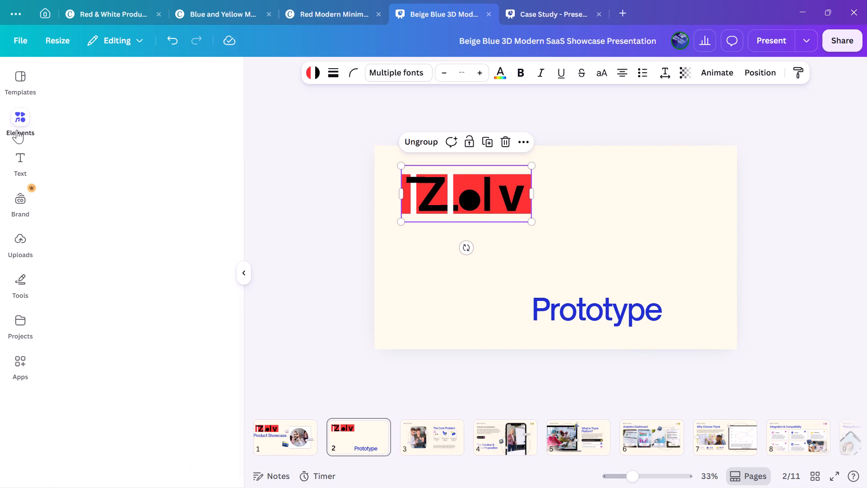
left_click(126, 101)
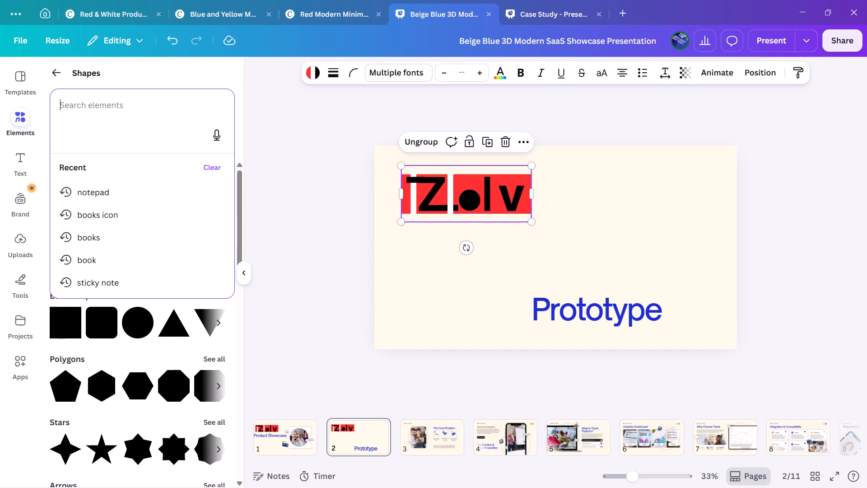
type("borders")
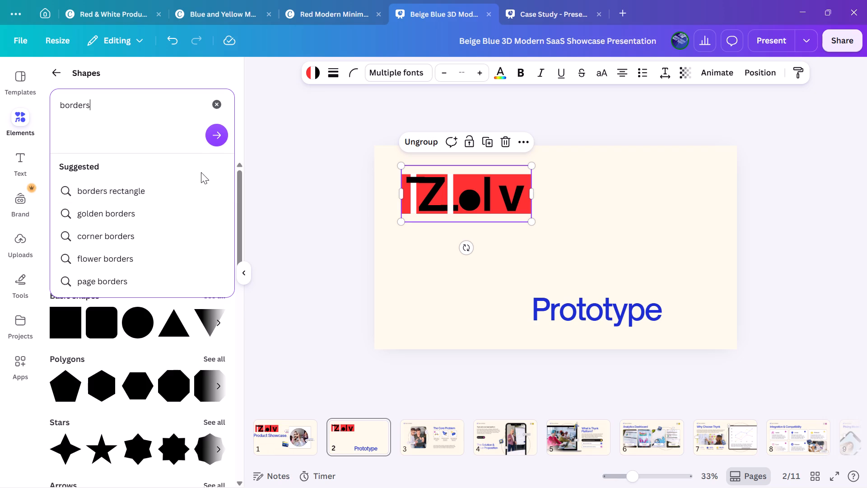
triple_click(172, 191)
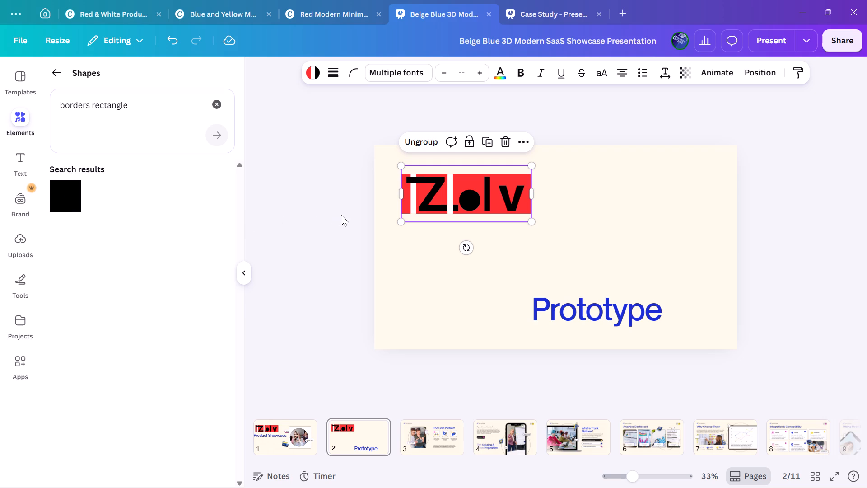
left_click(286, 210)
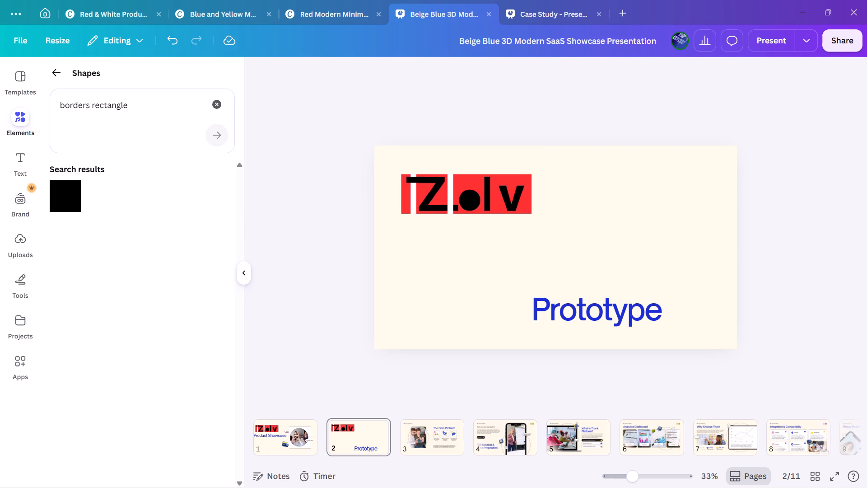
Replace the shape search term with "borders" and run the search.
left_click(145, 117)
left_click(142, 108)
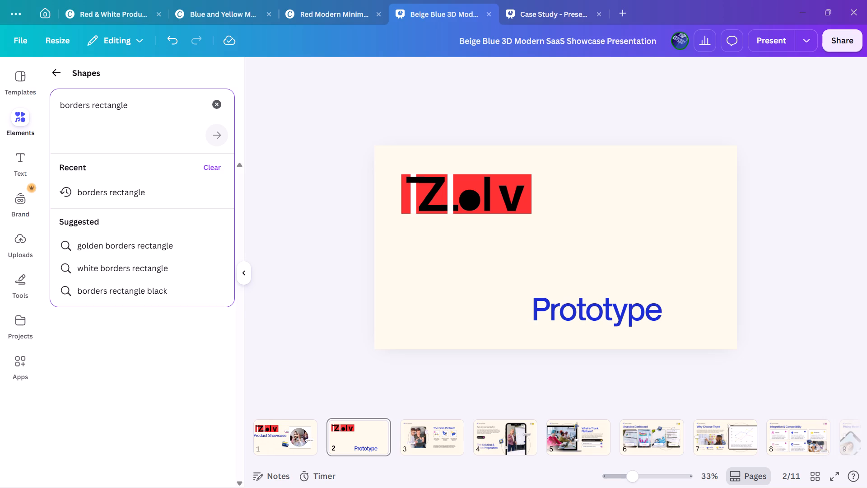
key("BackSpace")
key("BackSpace")
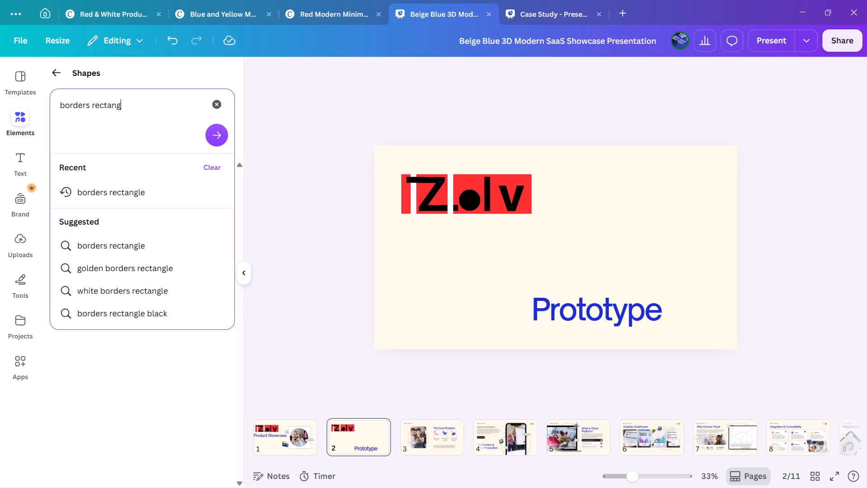
key("BackSpace")
key("BackSpace")
key("BackSpace")
key("BackSpace")
key("BackSpace")
key("BackSpace")
key("BackSpace")
key("BackSpace")
key("BackSpace")
key("BackSpace")
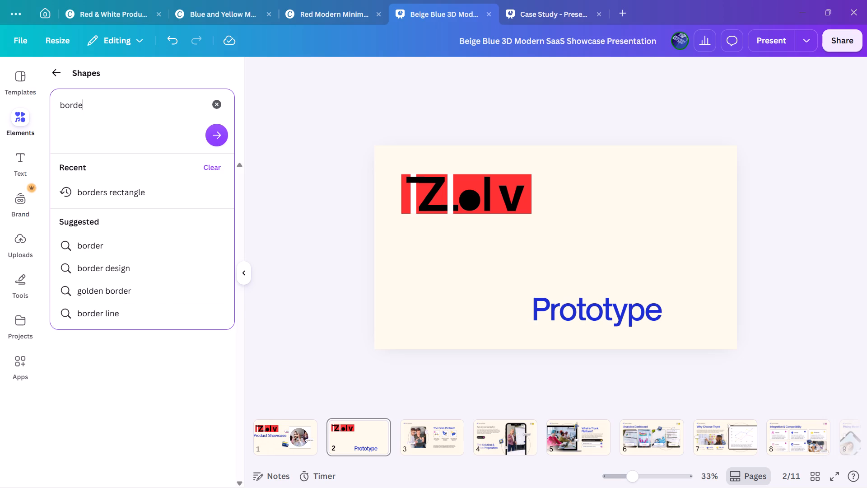
key("BackSpace")
key("BackSpace")
key("BackSpace")
key("BackSpace")
key("BackSpace")
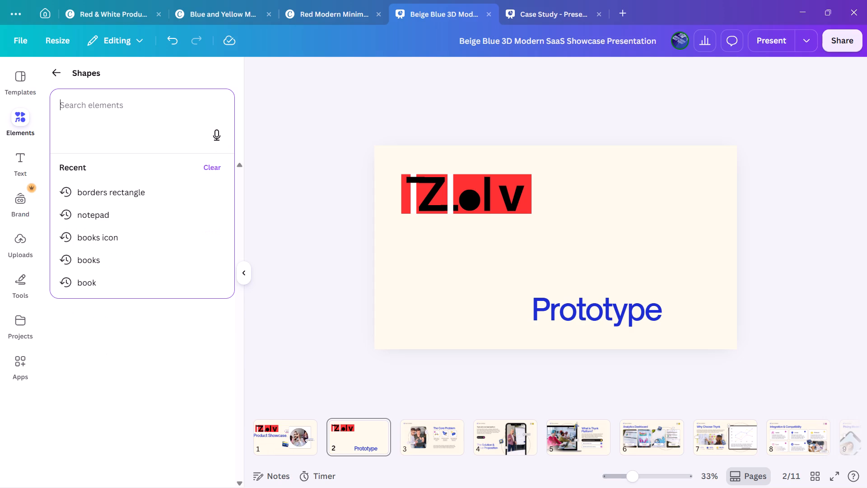
type("borders")
key("Return")
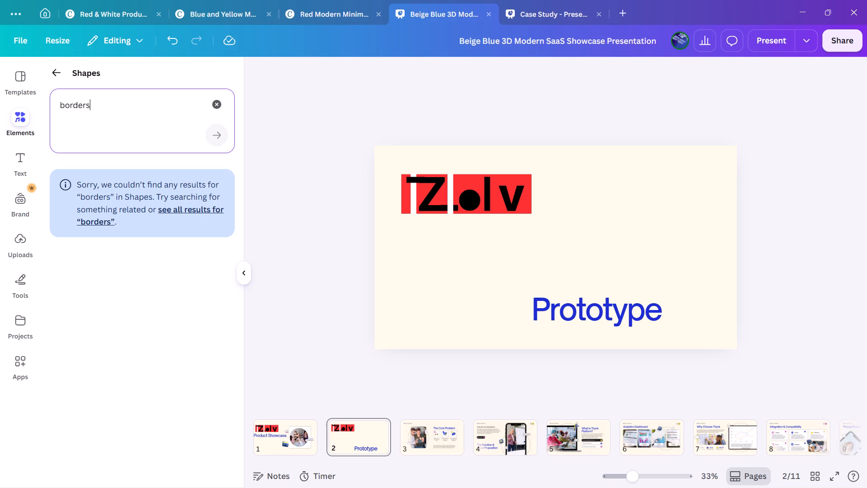
Leave the Shapes category and search all elements for "borders".
left_click(25, 120)
left_click(61, 73)
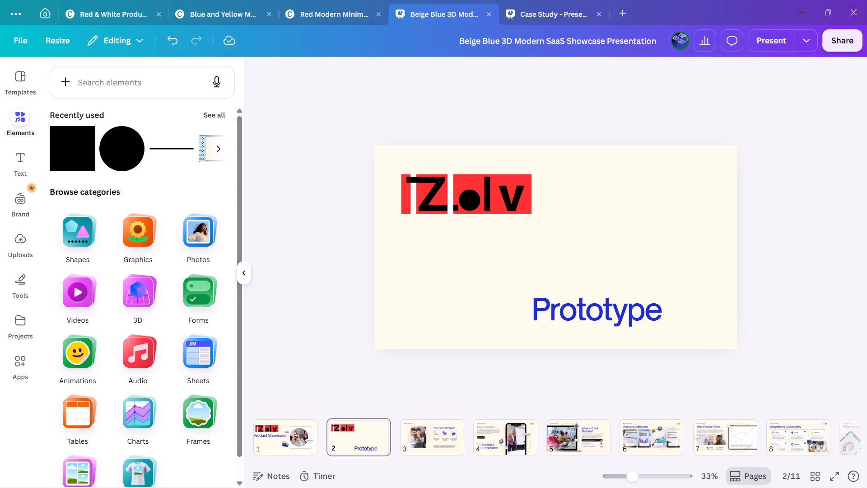
left_click(140, 75)
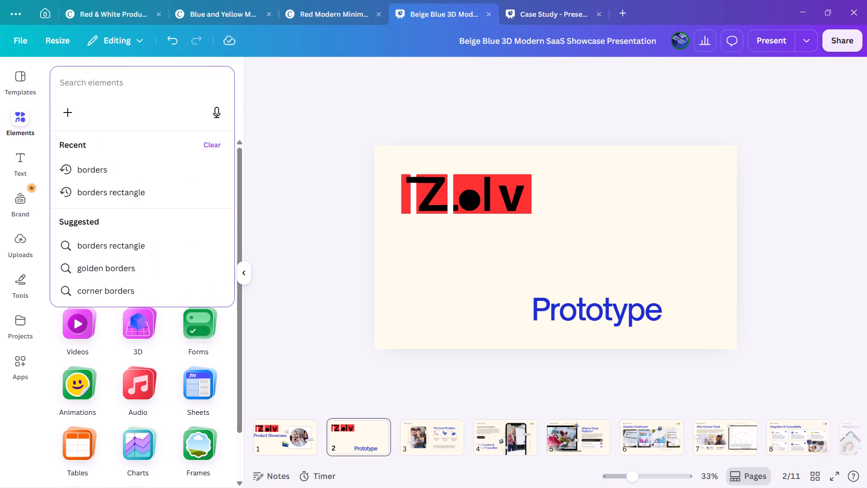
type("borders")
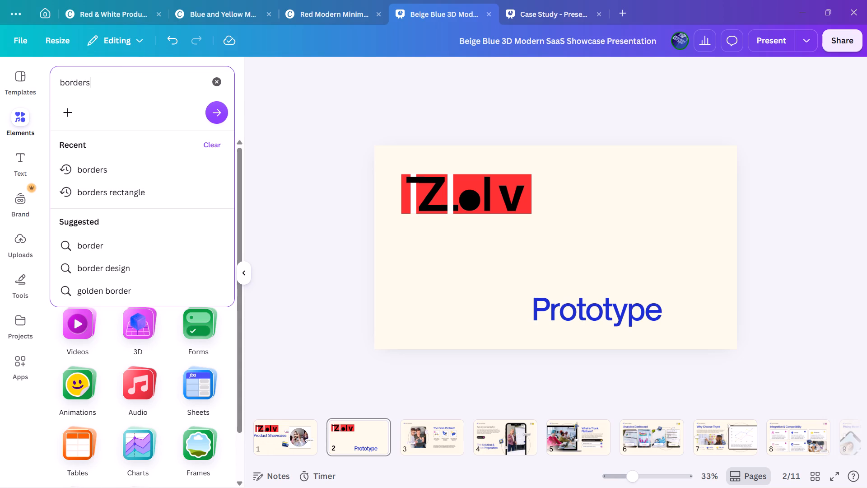
key("Return")
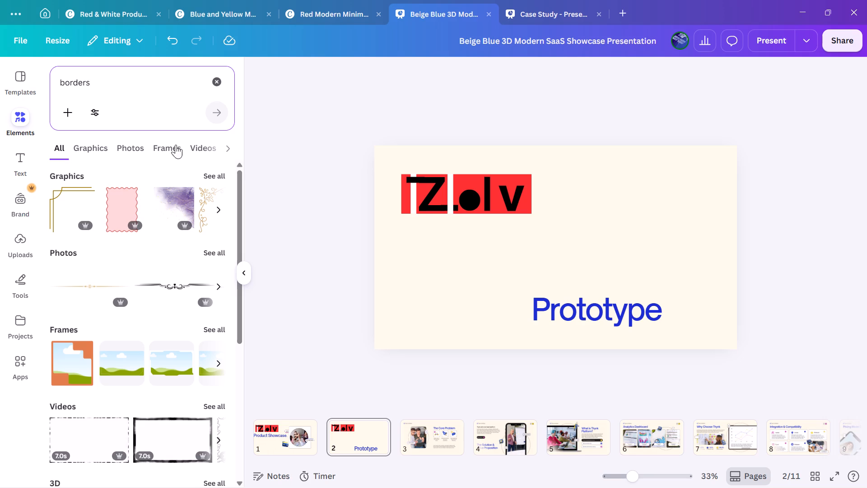
Browse the "borders" results across graphics and the other element categories for a border that suits the slide.
scroll(182, 201, "left", 4)
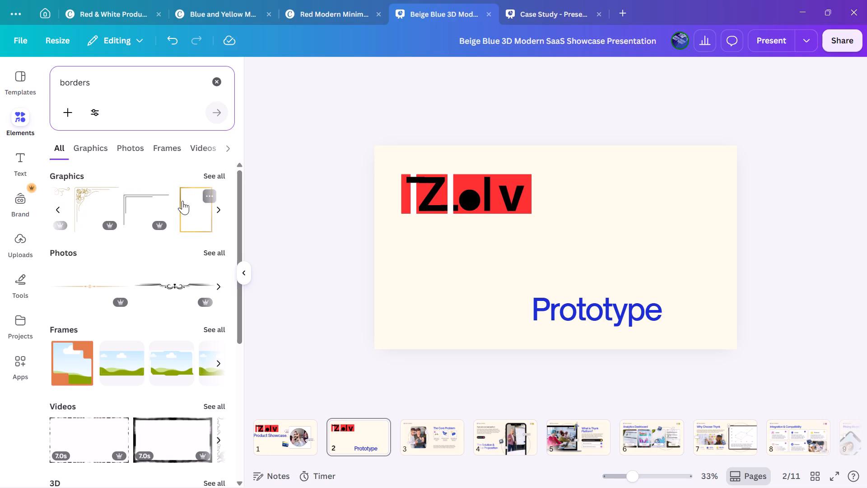
scroll(182, 201, "left", 5)
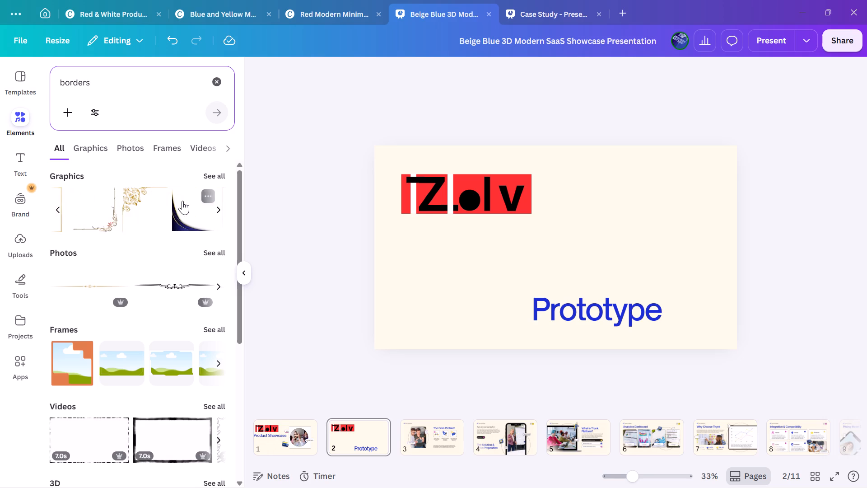
scroll(182, 201, "left", 5)
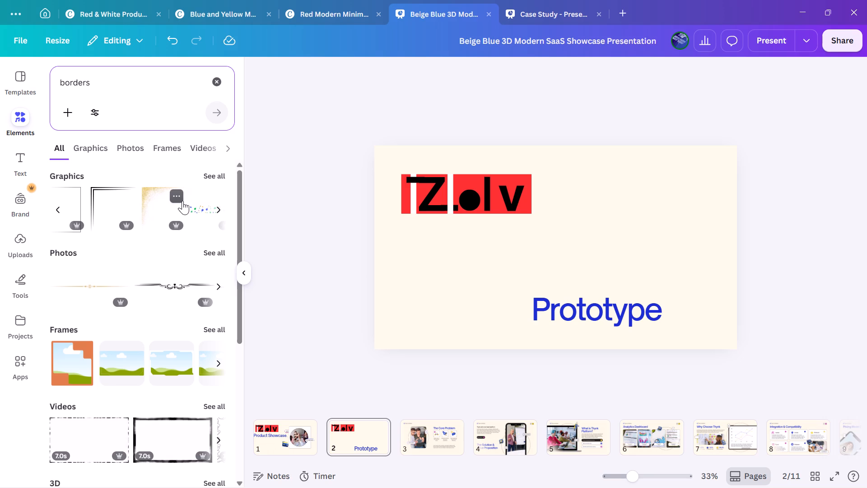
scroll(182, 201, "left", 2)
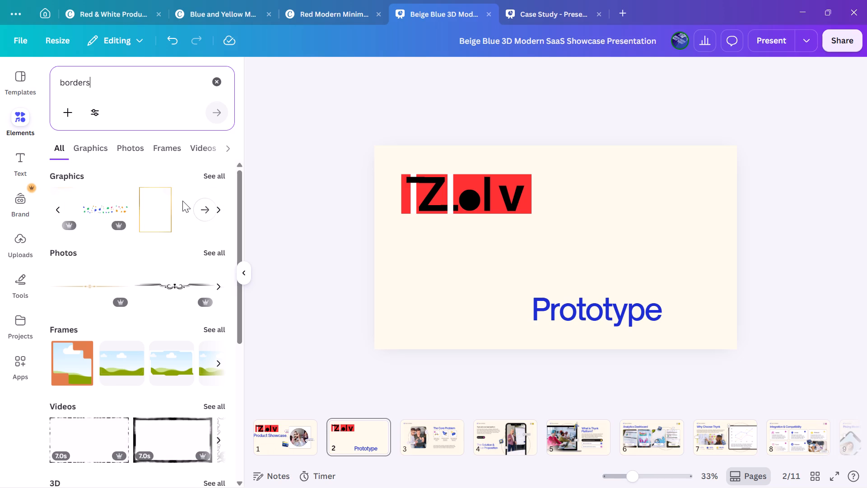
scroll(182, 201, "left", 1)
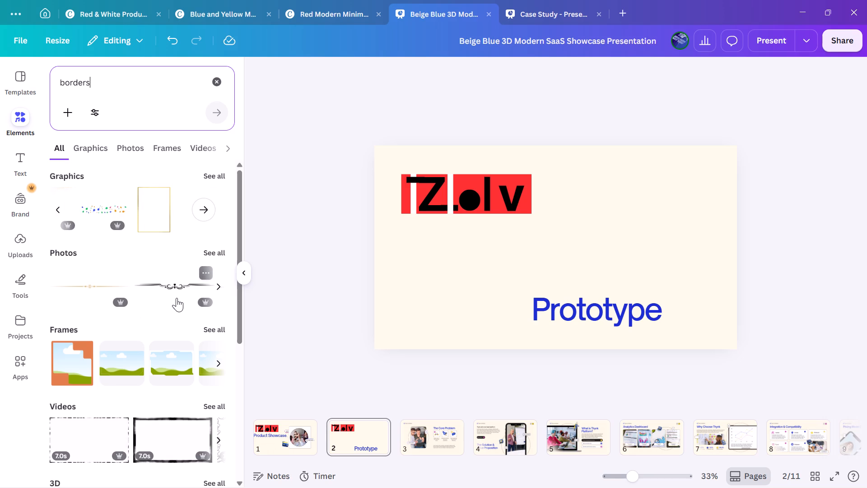
scroll(177, 297, "down", 3)
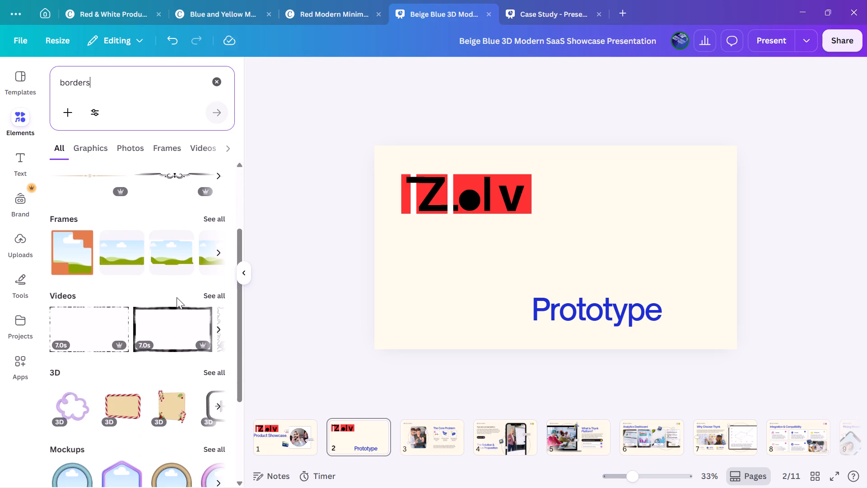
scroll(177, 297, "down", 5)
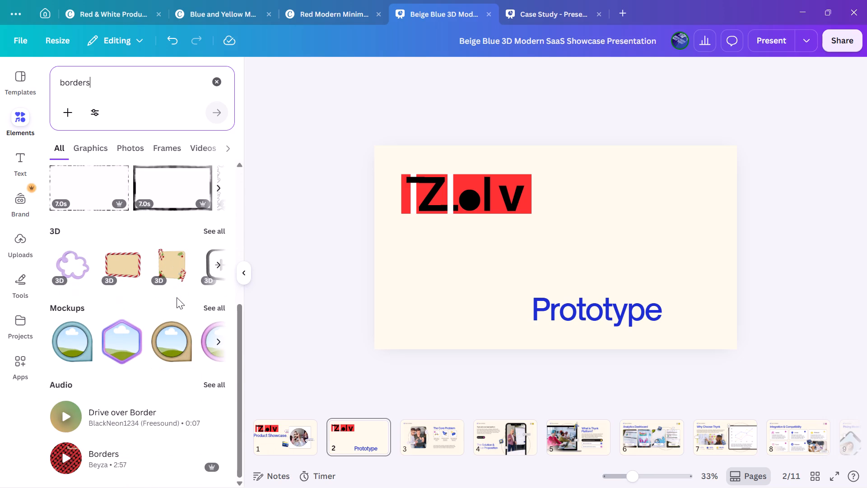
scroll(177, 297, "up", 10)
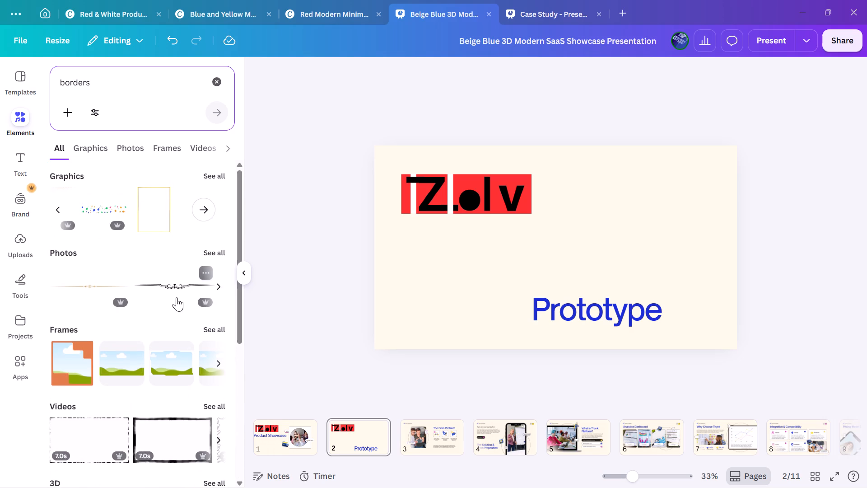
scroll(177, 297, "up", 1)
Add the black double-line corner border graphic to slide 2 and align it with the slide's top-left corner.
scroll(112, 209, "right", 1)
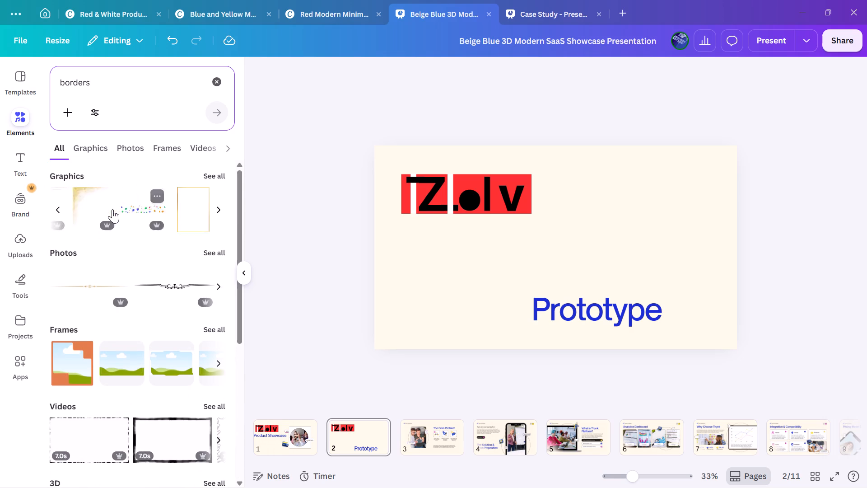
scroll(112, 209, "right", 2)
scroll(112, 209, "left", 1)
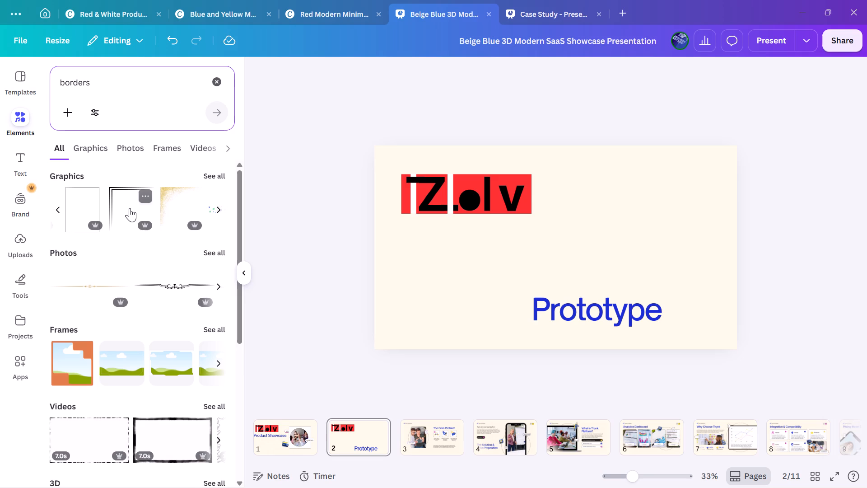
left_click(130, 208)
left_click_drag(539, 242, 399, 183)
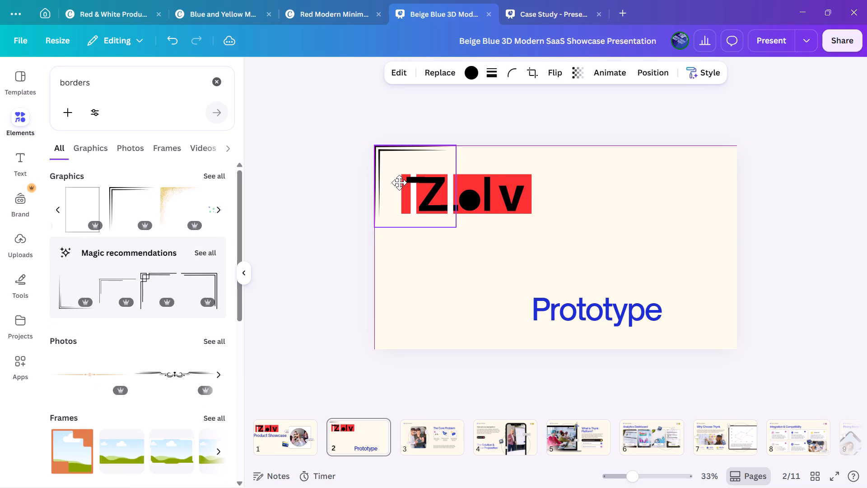
left_click_drag(399, 183, 397, 184)
left_click(304, 188)
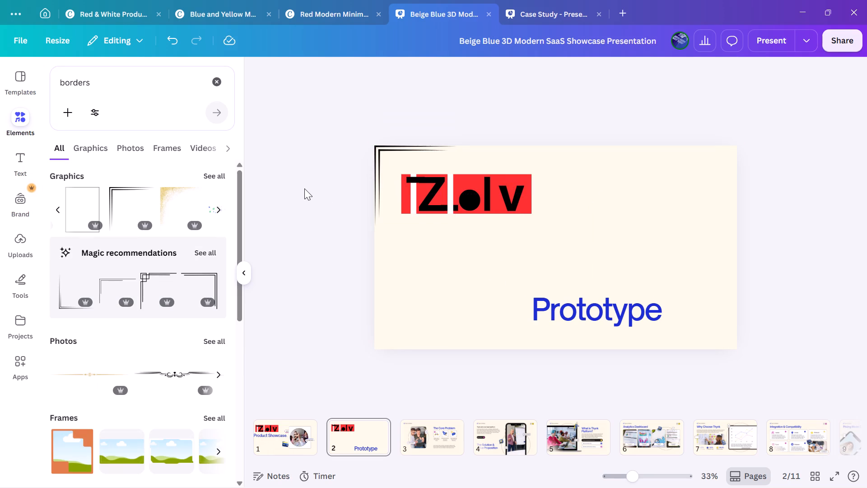
Duplicate the corner border, place the copy over the lower-right area of the slide and rotate it to -180°.
left_click(400, 164)
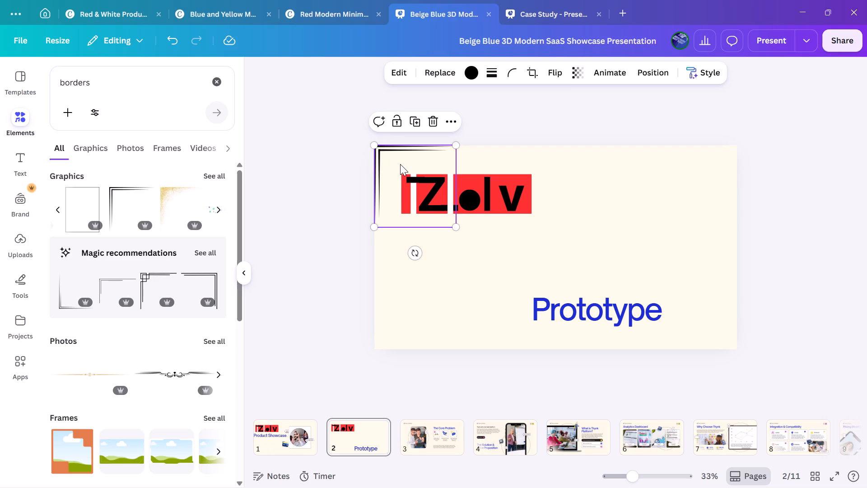
key("ctrl+d")
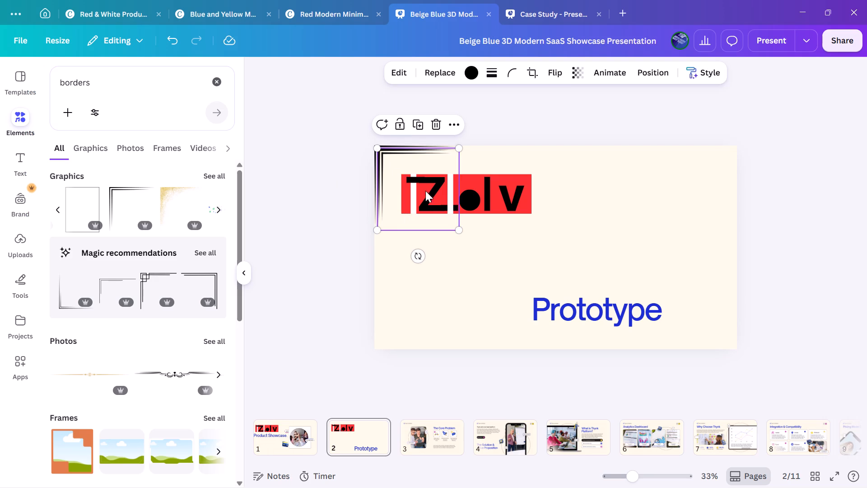
left_click_drag(402, 167, 650, 252)
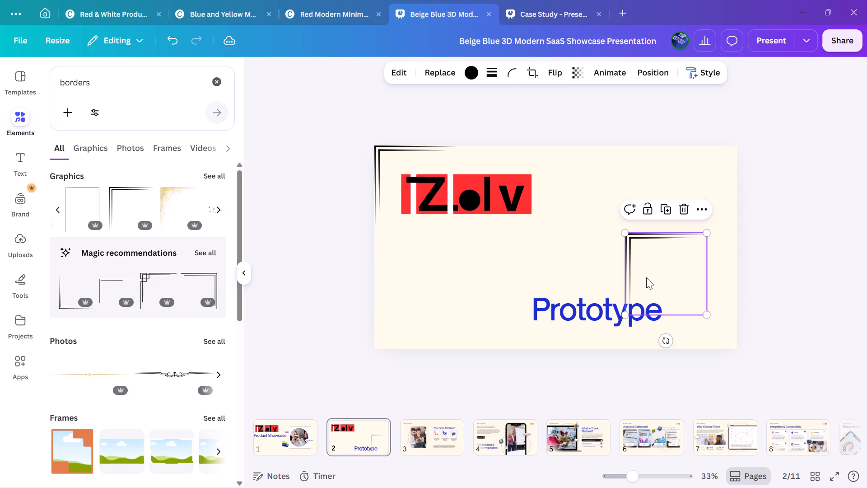
left_click_drag(665, 343, 596, 117)
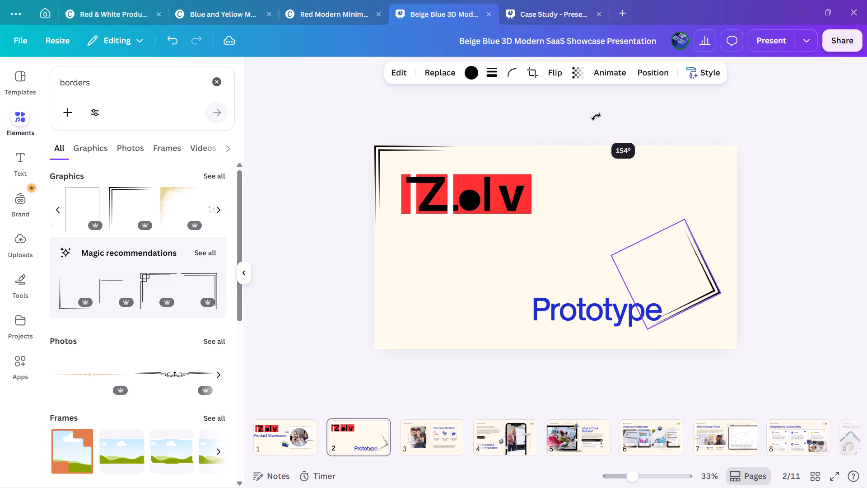
left_click_drag(596, 117, 667, 150)
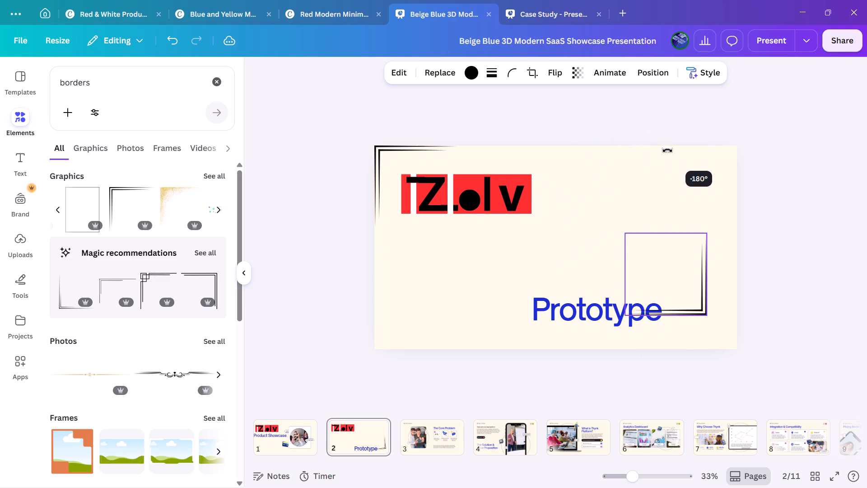
left_click_drag(667, 150, 667, 151)
Move the rotated border copy flush into the slide's bottom-right corner.
left_click_drag(660, 261, 689, 286)
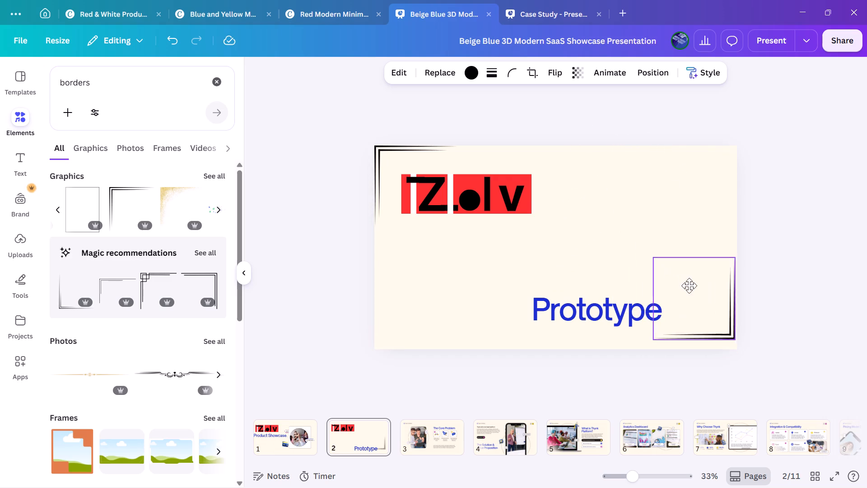
left_click_drag(689, 286, 689, 296)
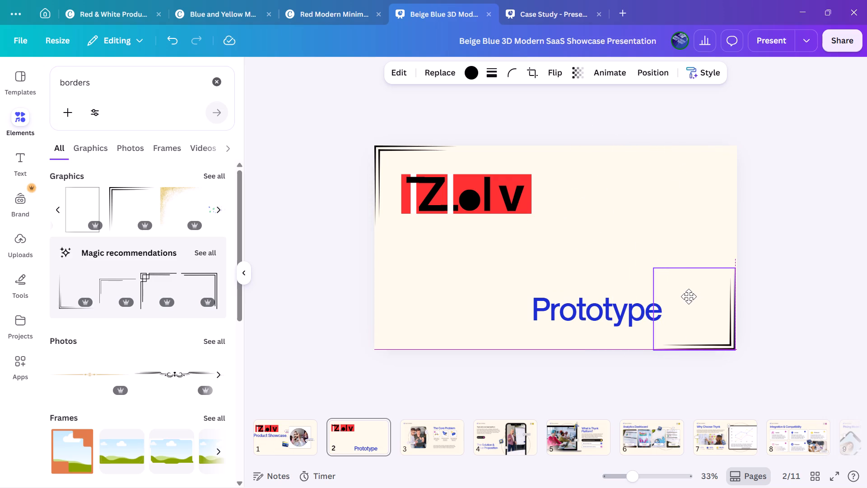
left_click_drag(689, 296, 690, 296)
left_click(810, 309)
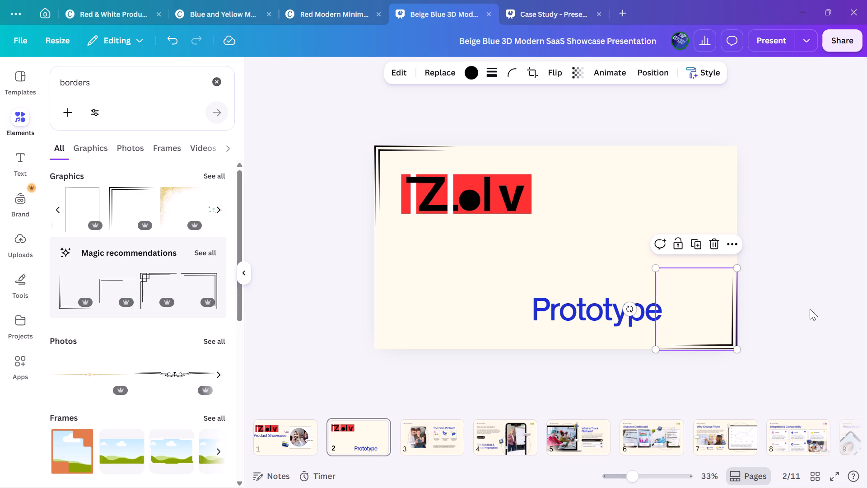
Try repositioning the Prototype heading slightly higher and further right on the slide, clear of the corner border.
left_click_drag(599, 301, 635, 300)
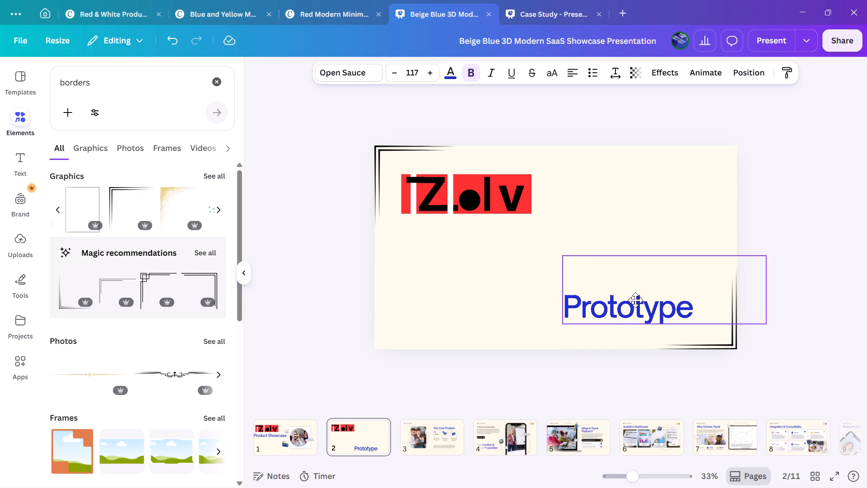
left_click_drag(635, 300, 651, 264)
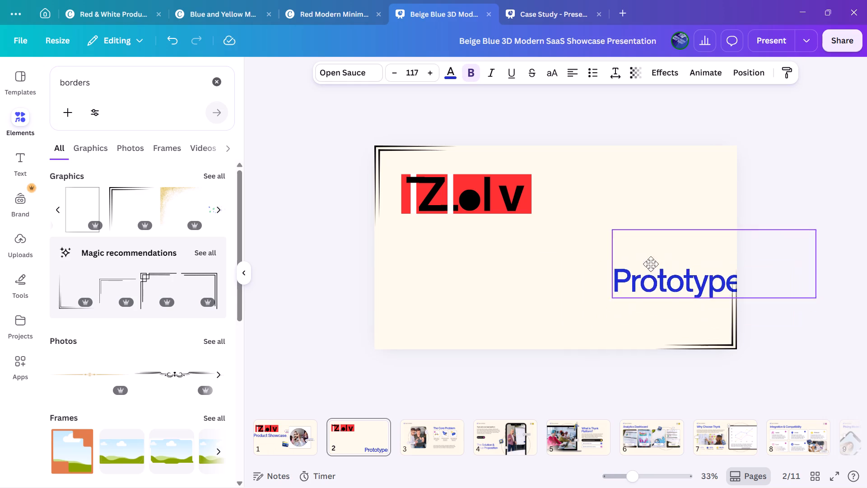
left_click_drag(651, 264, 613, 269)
Delete the Prototype heading from slide 2.
left_click(660, 201)
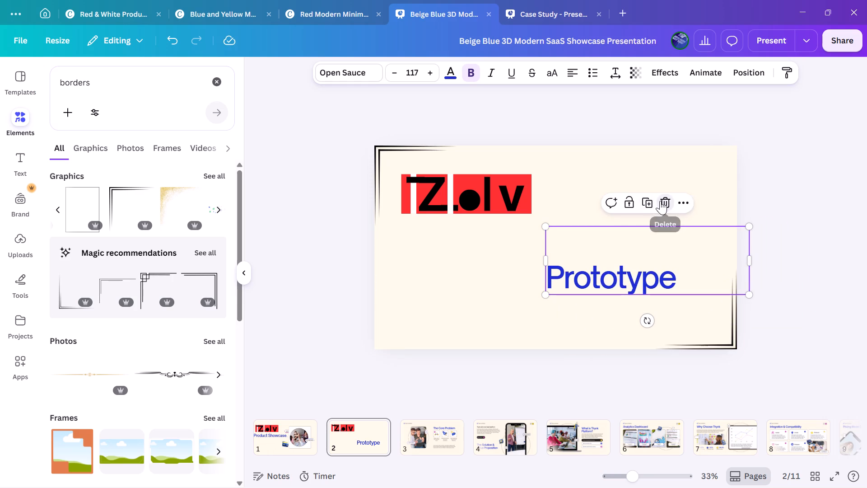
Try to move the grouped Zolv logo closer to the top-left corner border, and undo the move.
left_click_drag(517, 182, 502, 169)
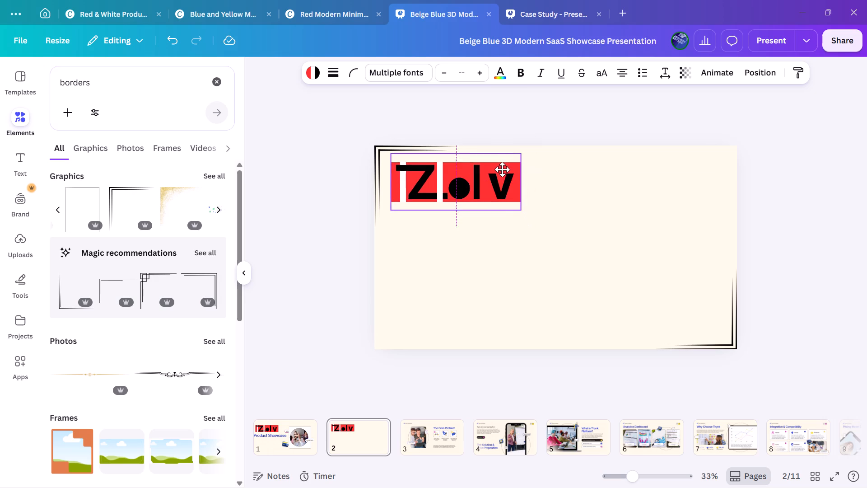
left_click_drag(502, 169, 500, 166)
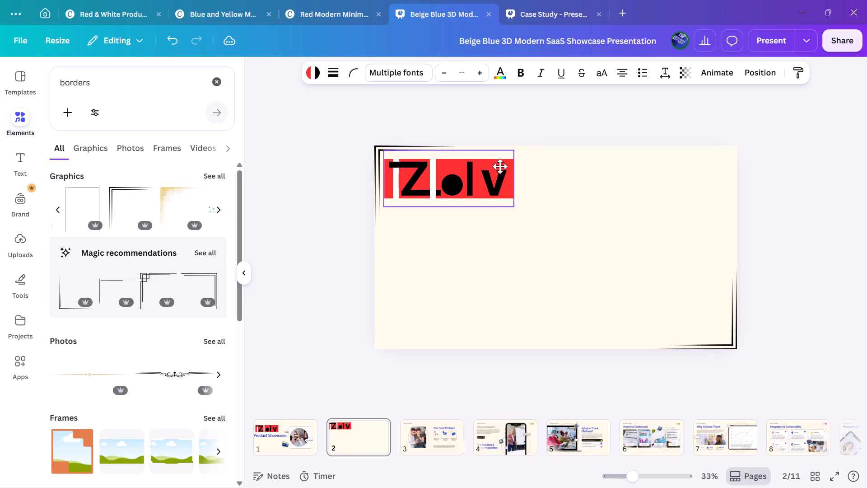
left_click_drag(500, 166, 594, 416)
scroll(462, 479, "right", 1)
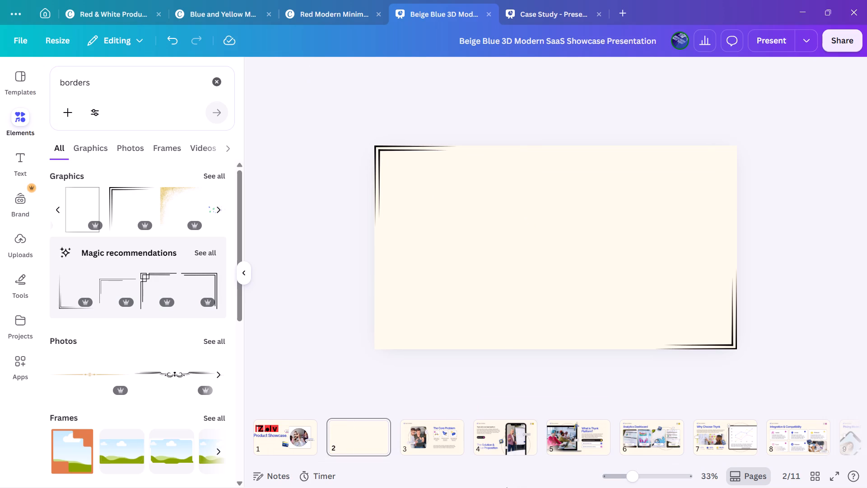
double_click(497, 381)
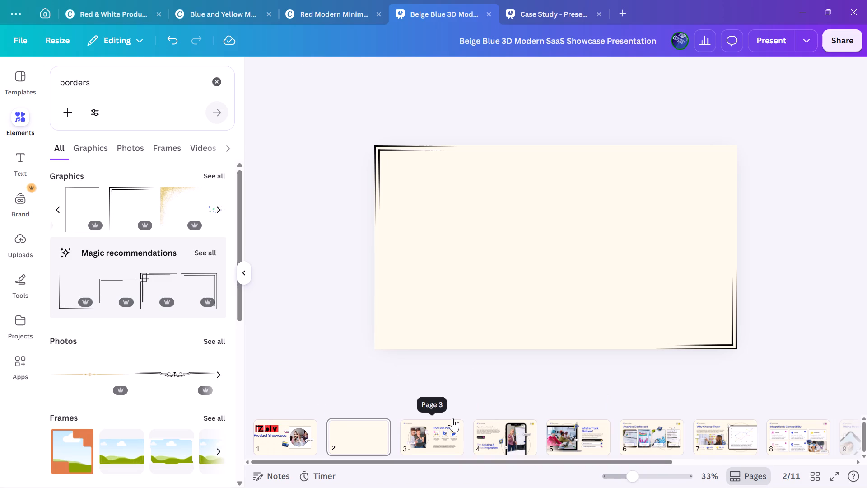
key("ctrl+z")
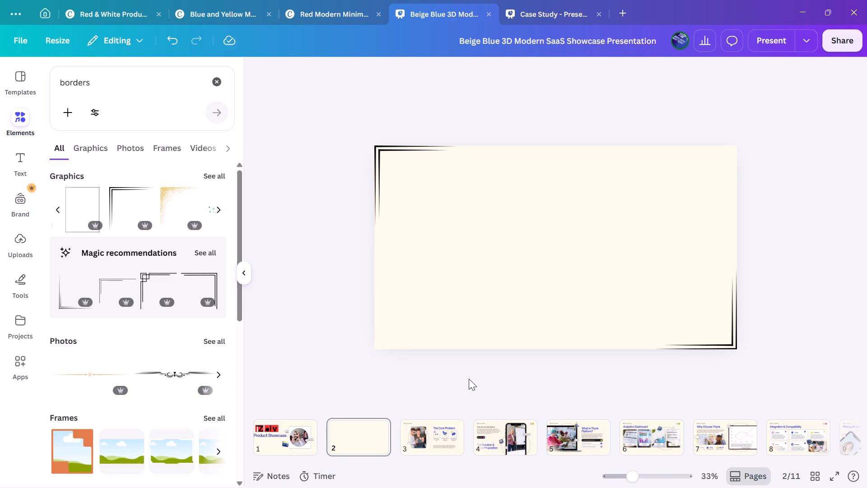
Move the grouped Zolv logo up and left so it sits snugly inside the top-left corner border.
left_click_drag(493, 199, 475, 185)
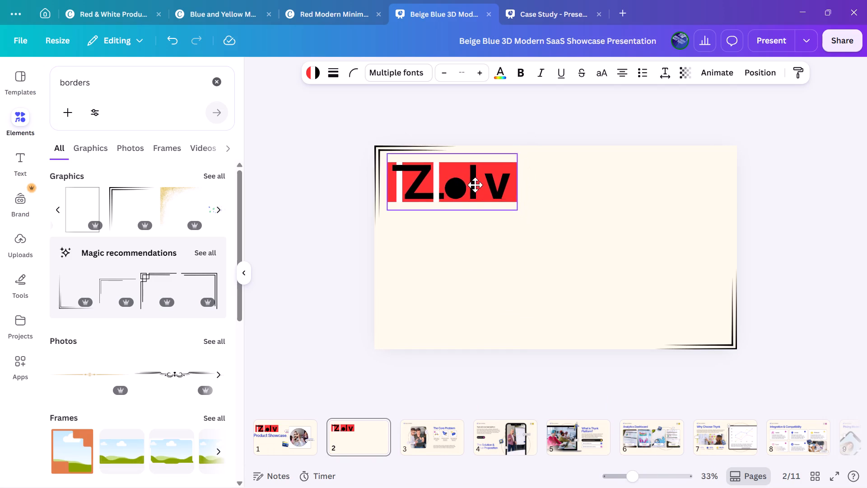
left_click_drag(475, 185, 474, 181)
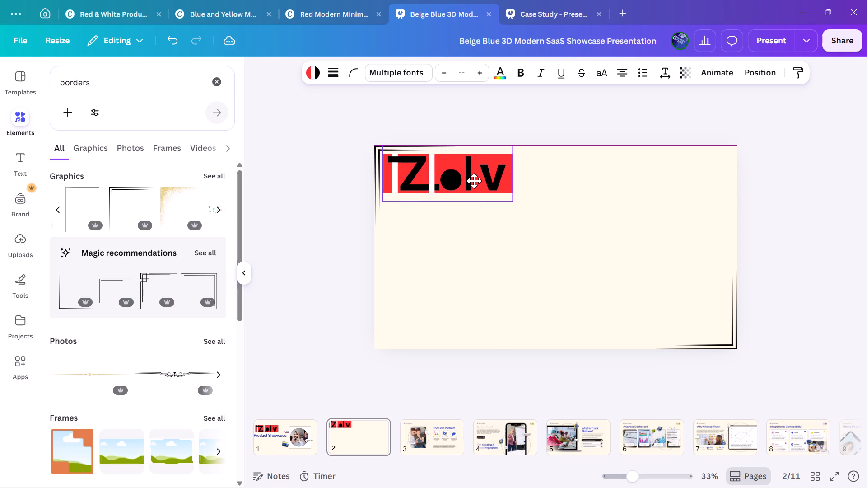
left_click_drag(474, 181, 475, 181)
left_click_drag(475, 181, 476, 182)
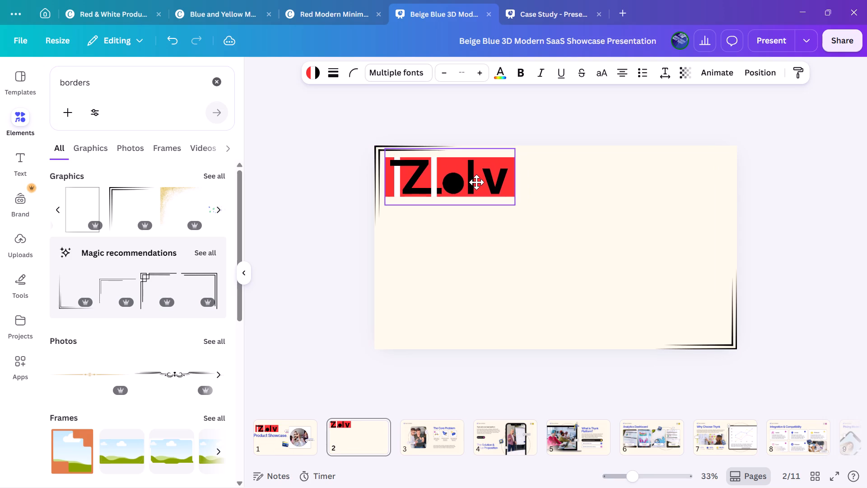
left_click_drag(476, 182, 475, 181)
left_click(345, 169)
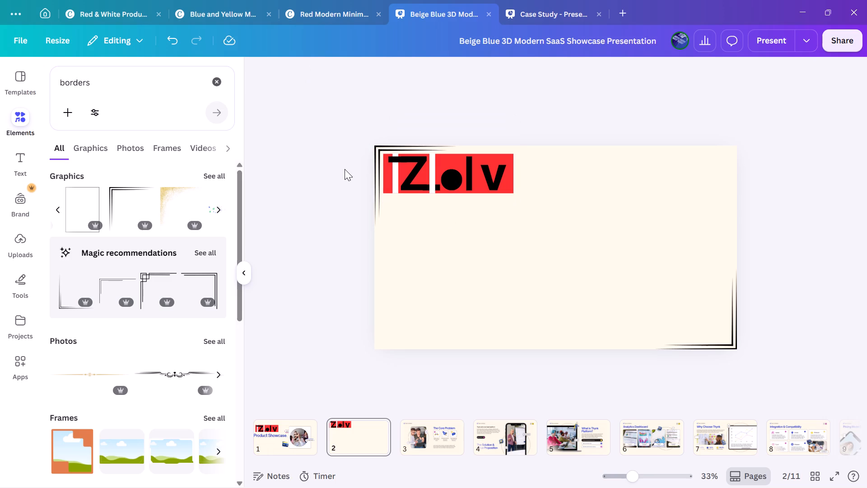
left_click(345, 169)
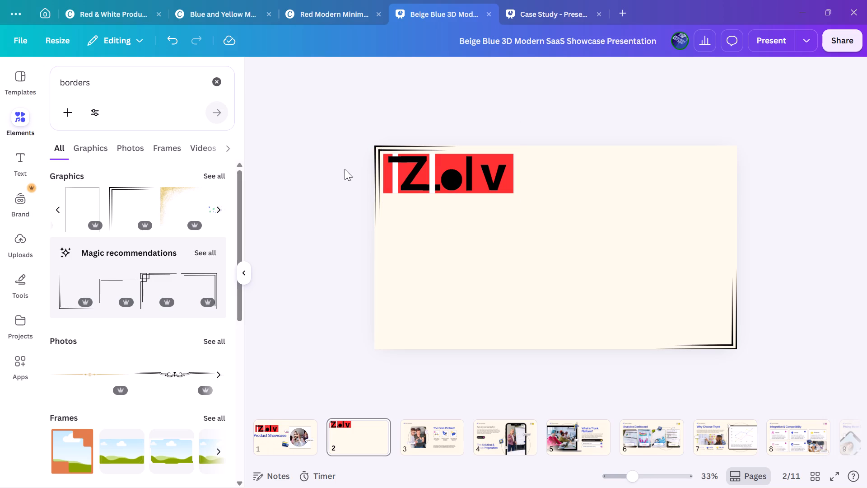
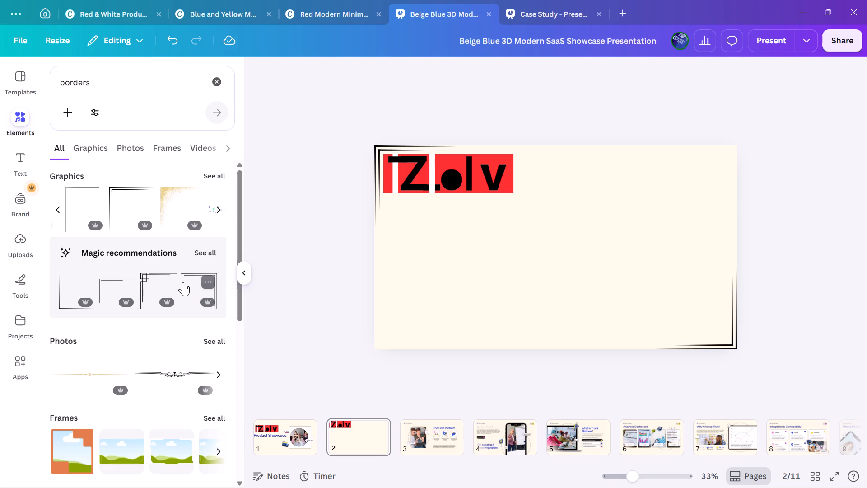
Add the thin corner border with crossing lines from the full Magic recommendations to slide 2 and place it in the slide's bottom-left corner.
scroll(183, 282, "left", 2)
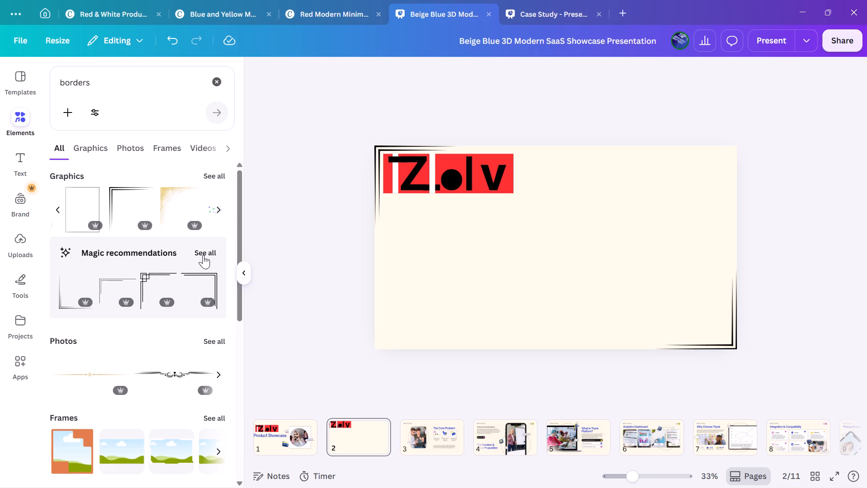
left_click(203, 255)
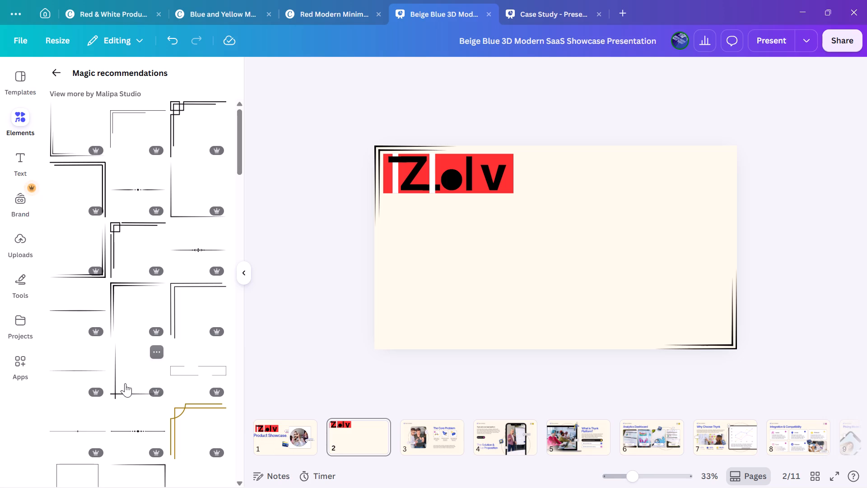
left_click(125, 383)
left_click_drag(547, 251, 533, 259)
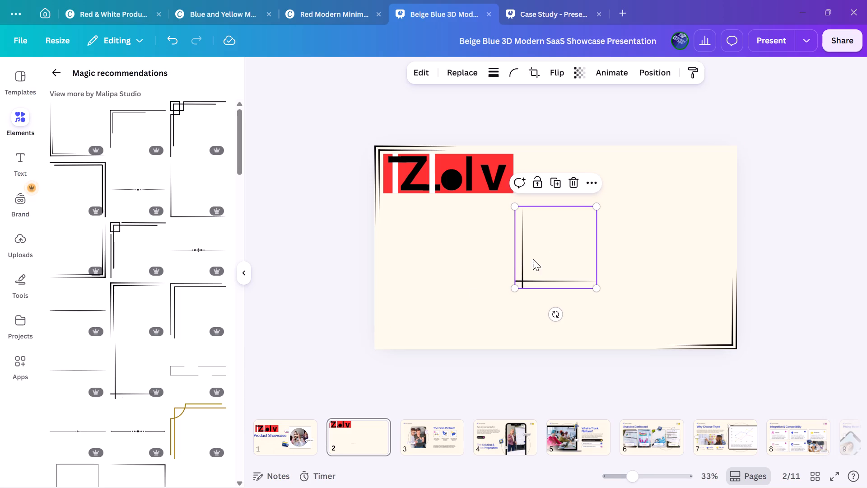
left_click_drag(533, 259, 408, 305)
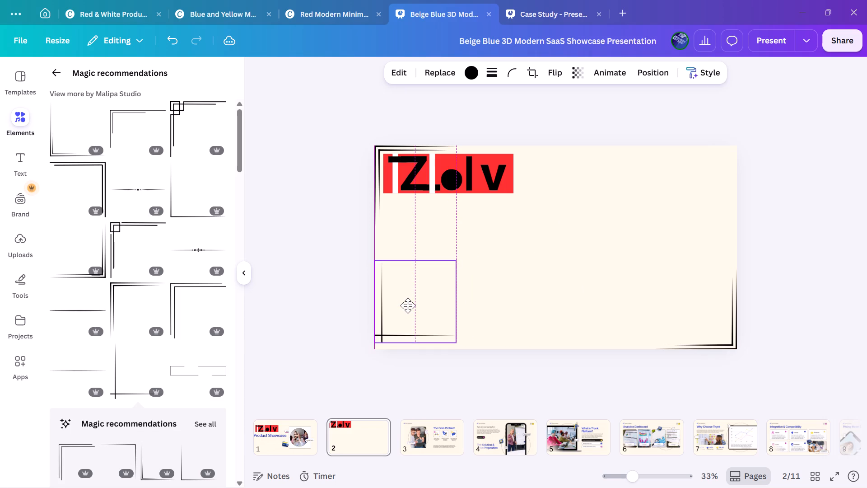
left_click_drag(408, 305, 408, 314)
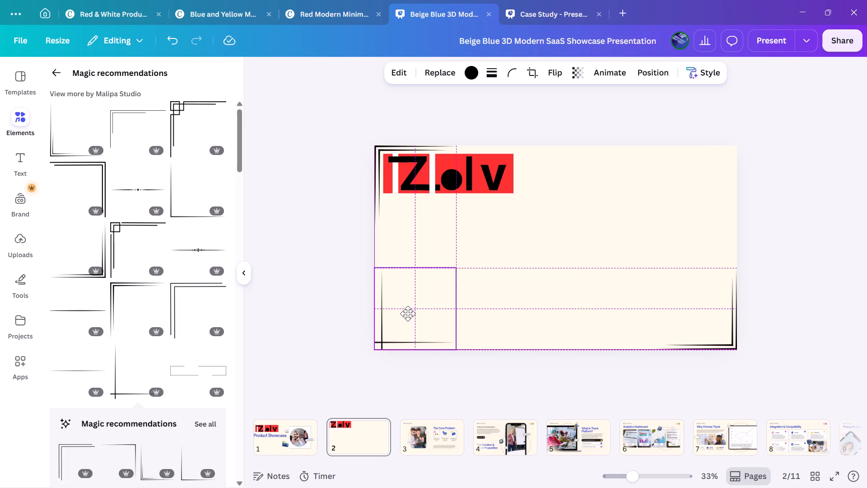
left_click_drag(408, 314, 406, 317)
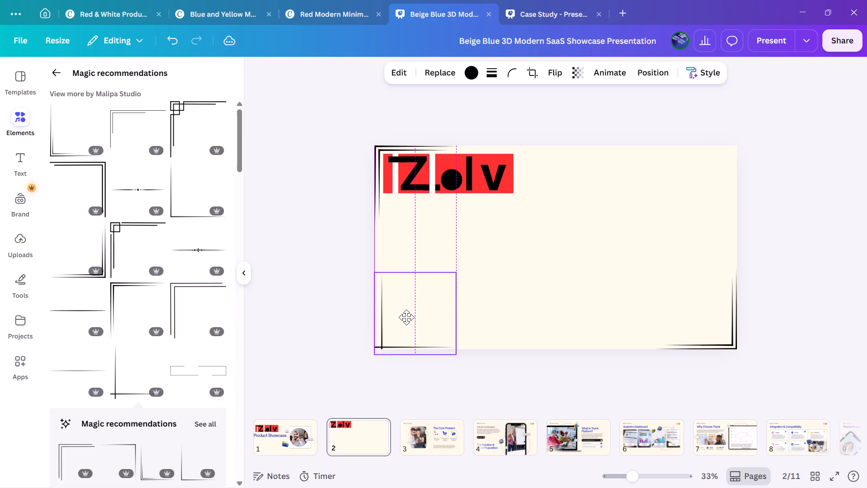
left_click_drag(406, 317, 403, 316)
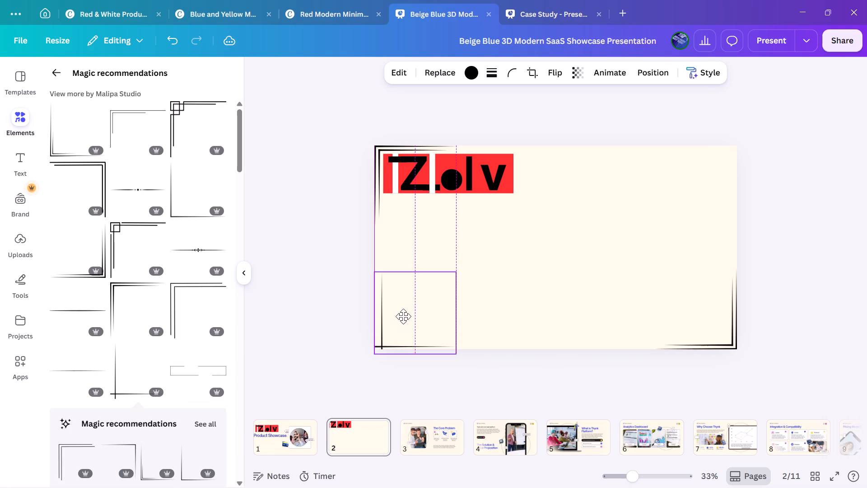
left_click_drag(403, 316, 402, 315)
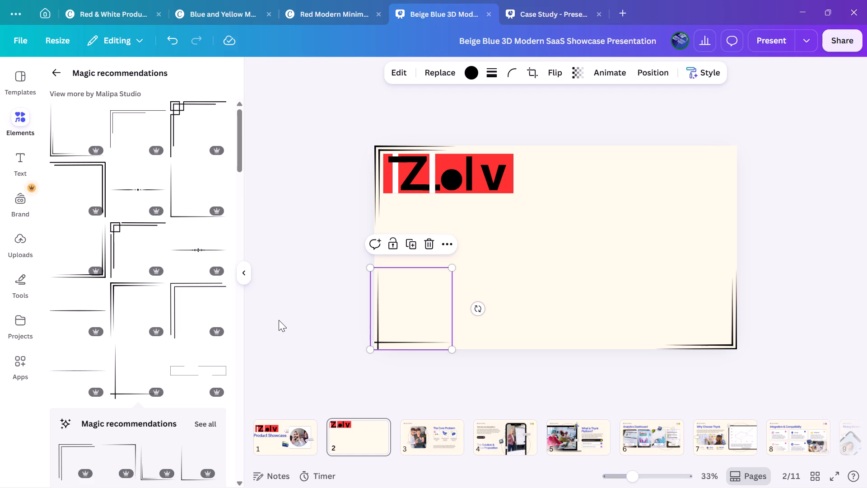
Nudge the bottom-left corner border down and very slightly right so its horizontal line sits close to the slide's bottom edge.
left_click(356, 297)
left_click(384, 305)
key("Down")
key("Down")
key("Down")
key("Down")
key("Down")
key("Down")
key("Down")
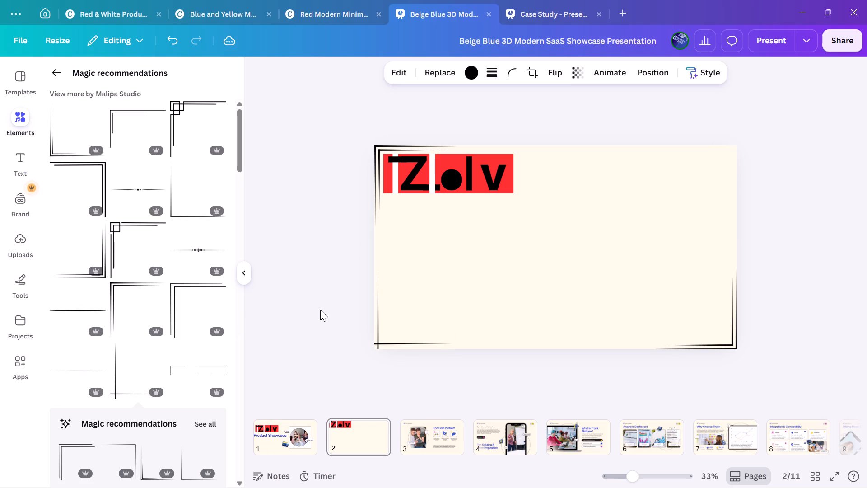
key("Down")
key("Down")
key("Down")
key("Down")
key("Down")
key("Down")
key("Down")
key("Down")
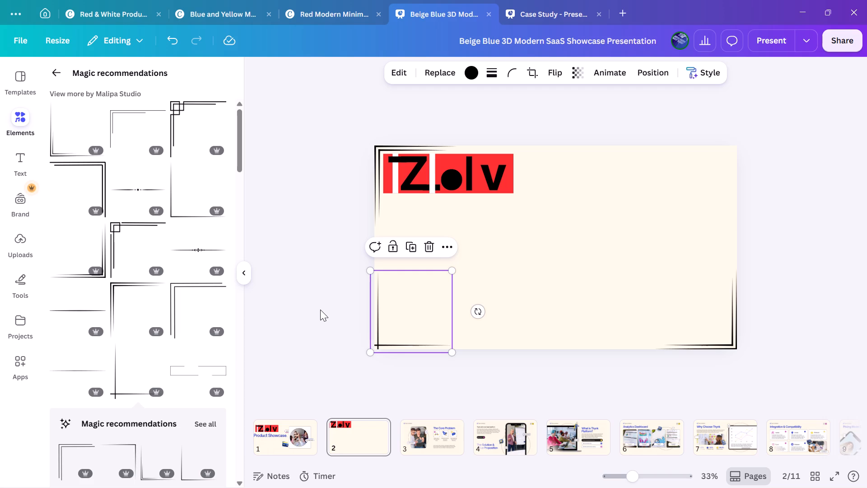
key("Down")
key("Down")
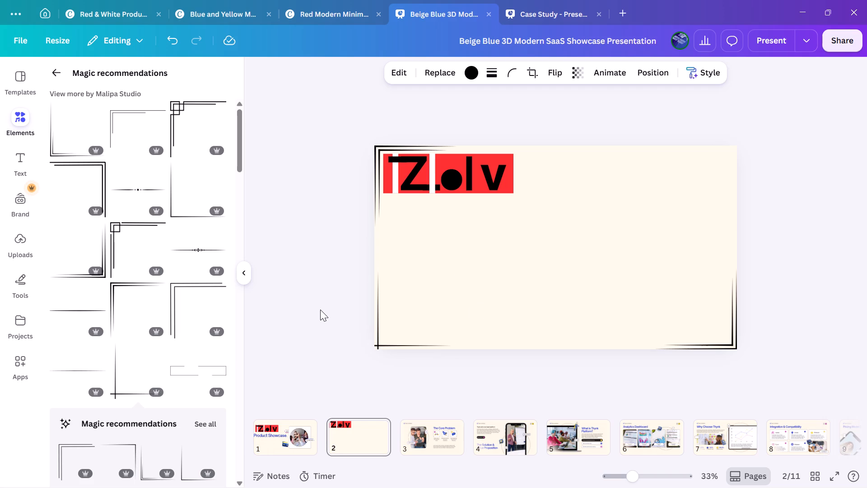
key("Down")
key("Down")
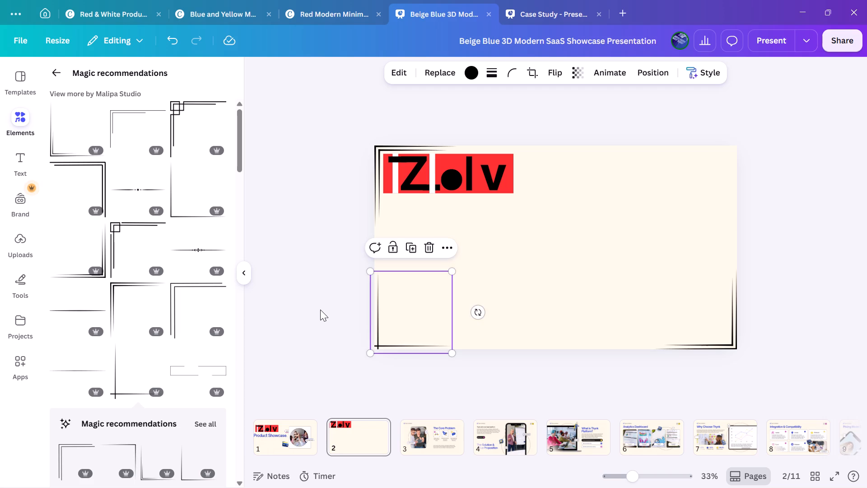
key("Right")
key("Right")
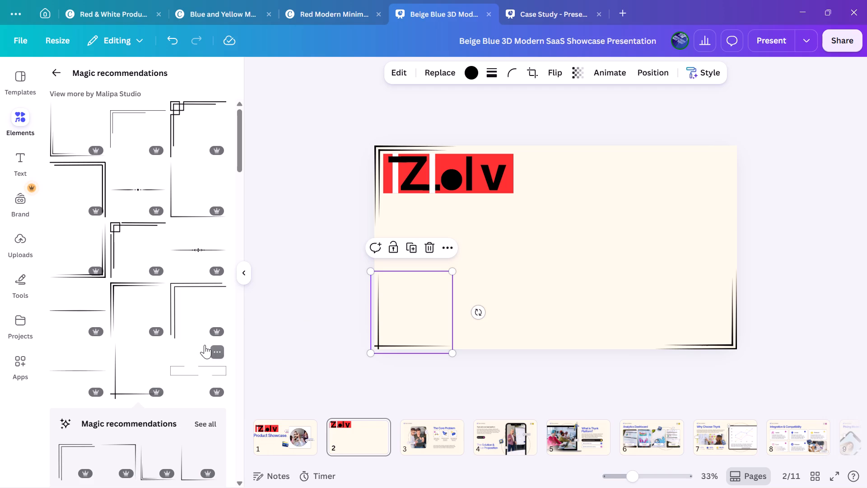
left_click(285, 324)
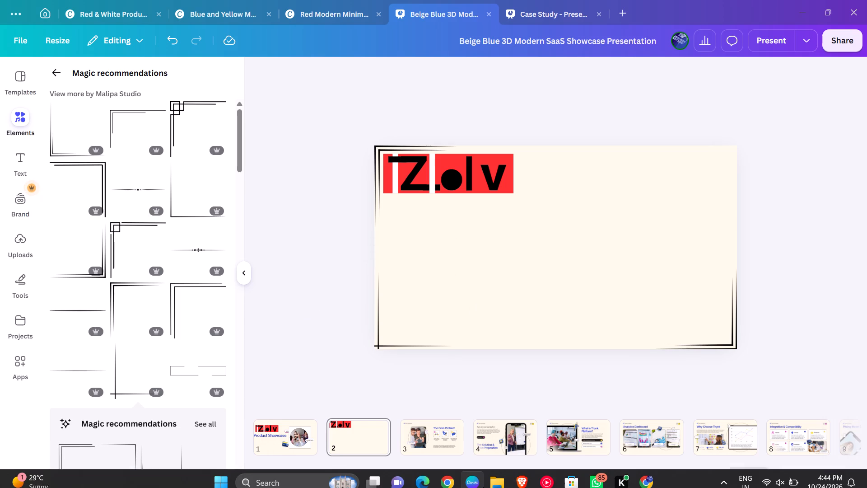
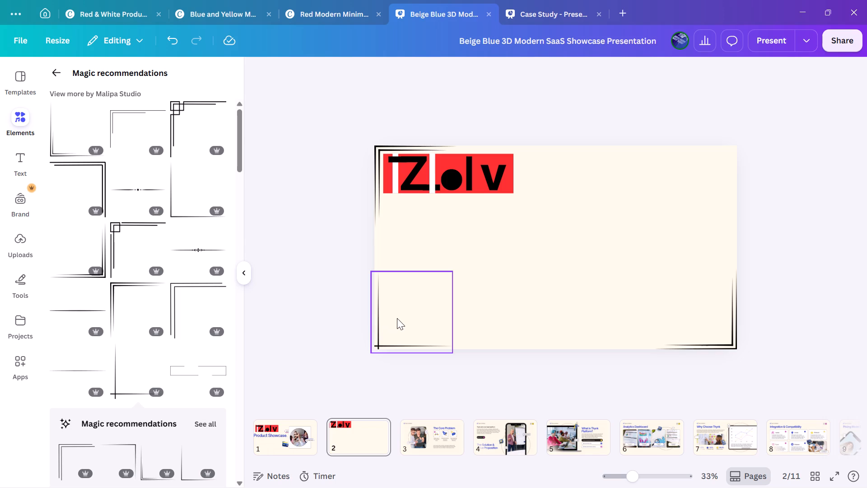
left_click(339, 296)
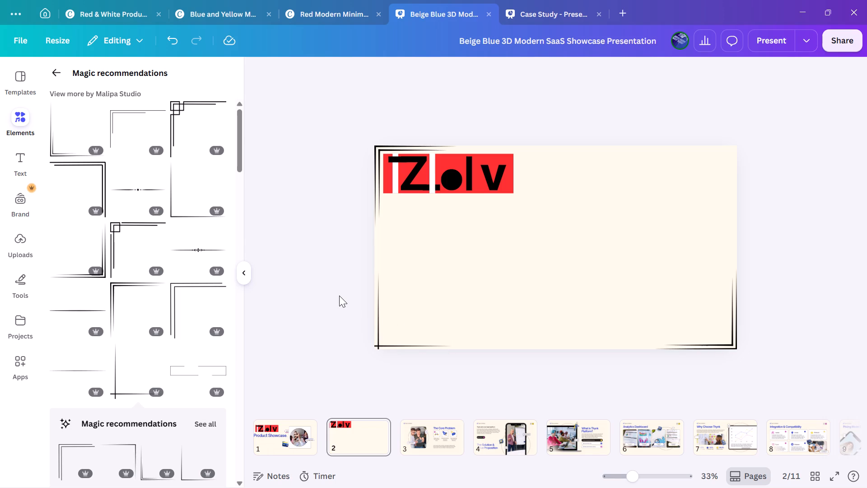
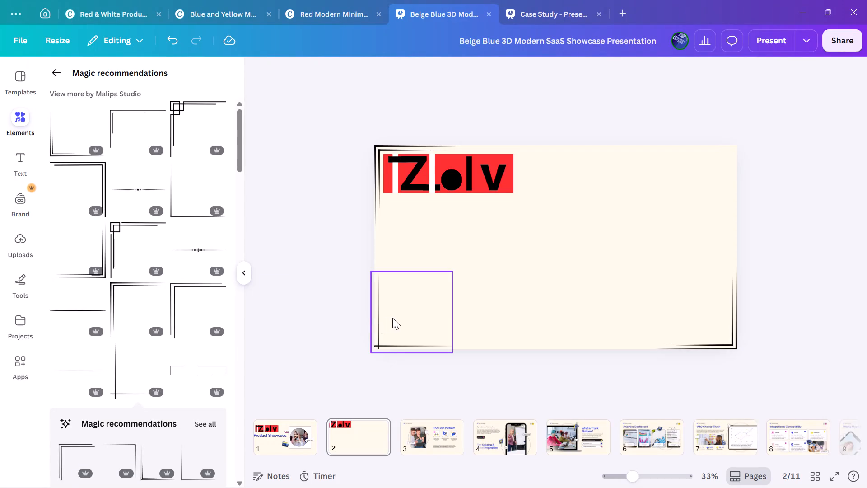
Nudge the lower-left corner border on slide 2 slightly left, fine-tuning its alignment with the slide's edge.
left_click(392, 318)
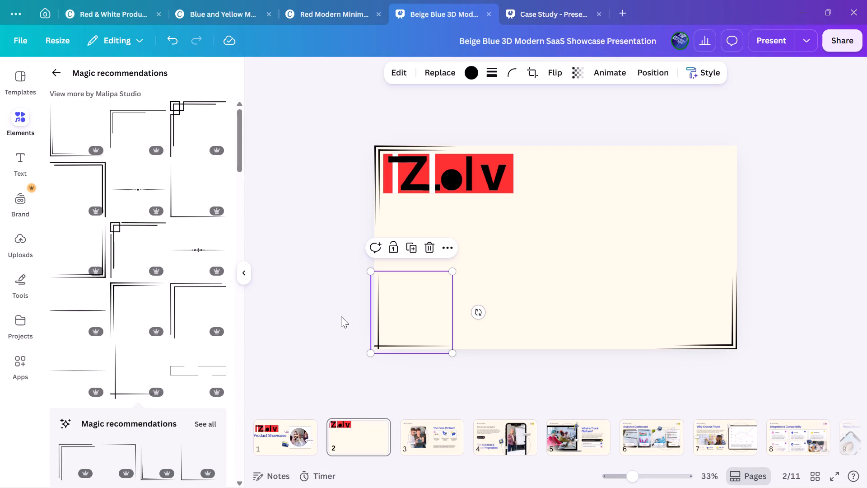
key("Left")
key("Left")
key("Left")
key("Left")
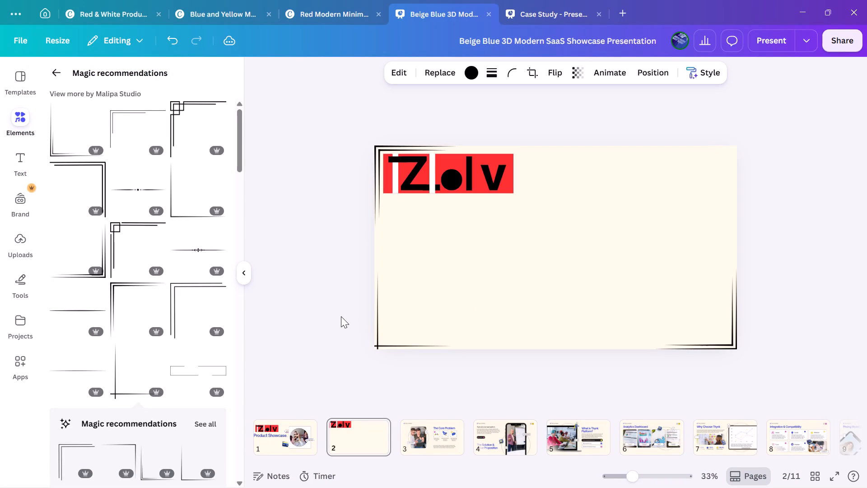
key("Right")
key("Left")
key("Left")
key("Right")
key("Left")
key("Right")
left_click(326, 278)
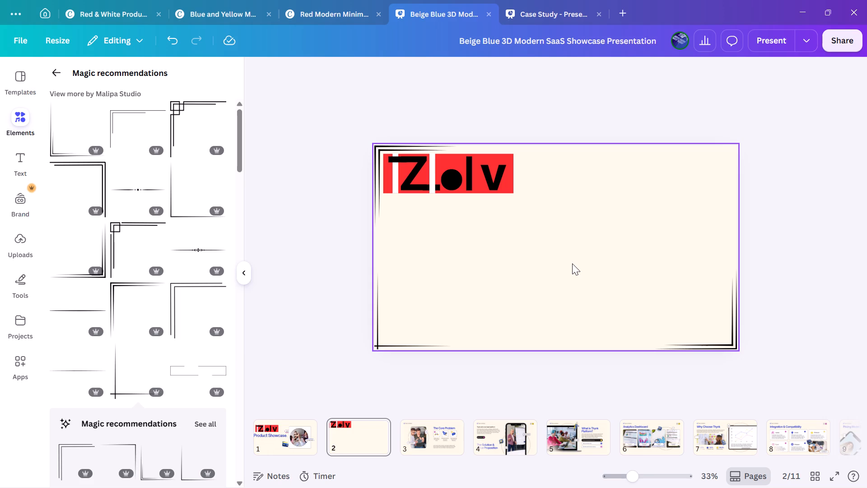
Examine the Case Study presentation and the three website UI designs for reference, and return to the Beige Blue 3D presentation.
left_click(539, 8)
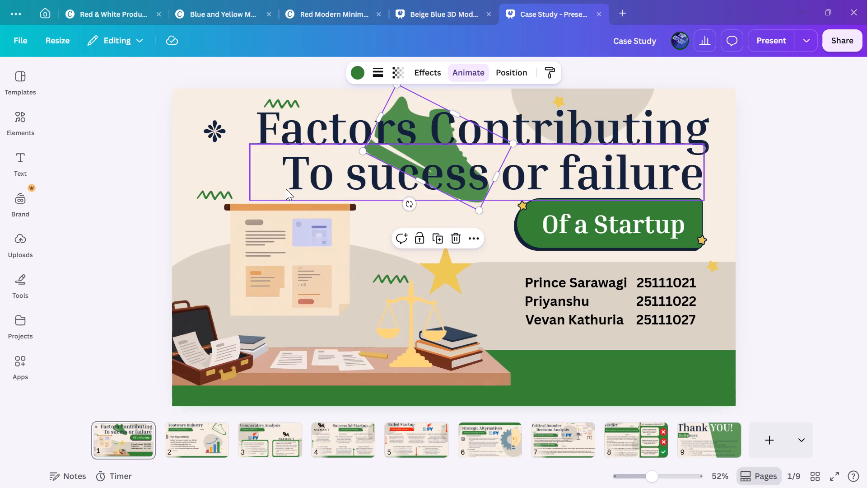
left_click(431, 4)
left_click(335, 5)
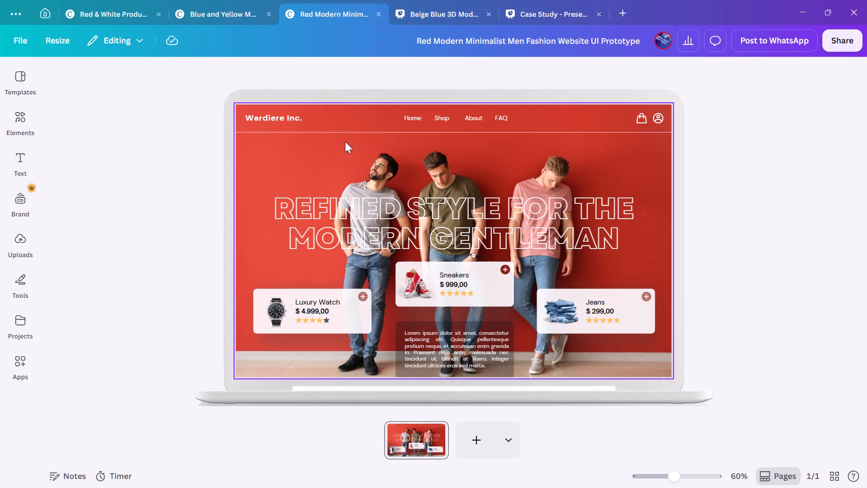
left_click(383, 128)
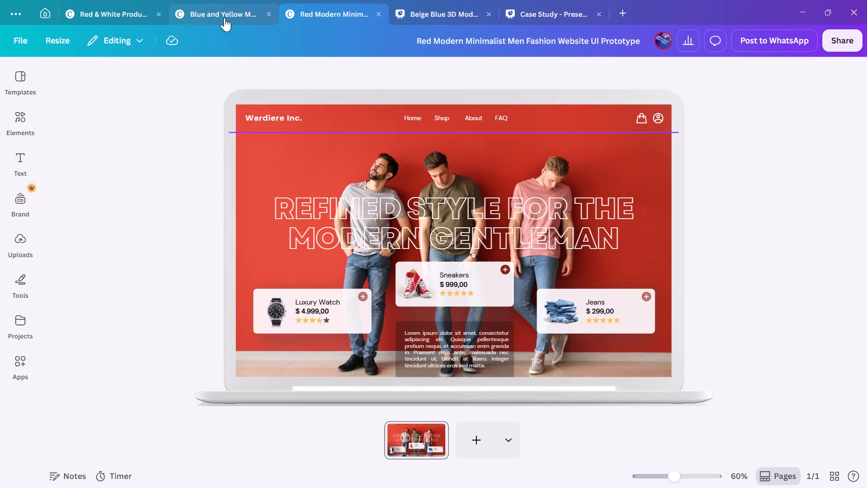
left_click(224, 18)
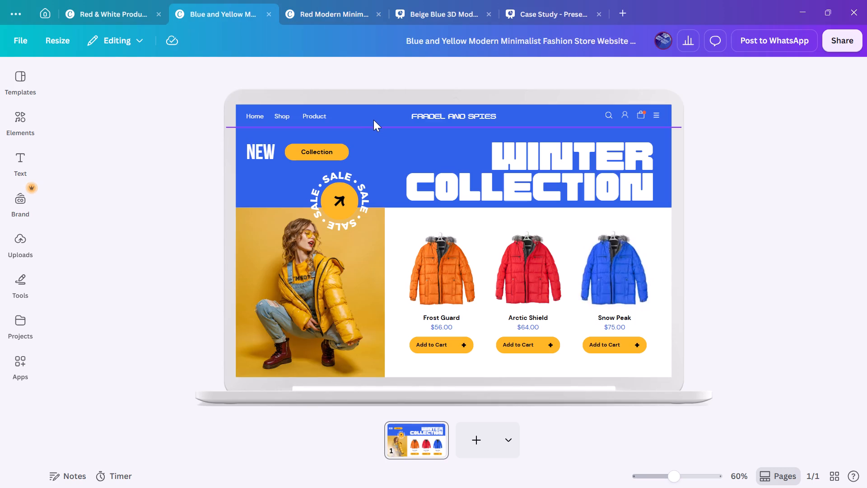
left_click(371, 118)
left_click(129, 6)
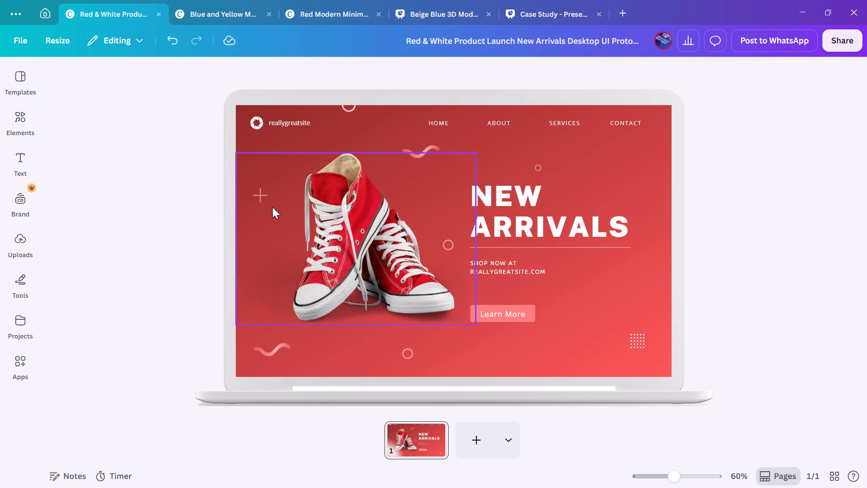
left_click(232, 0)
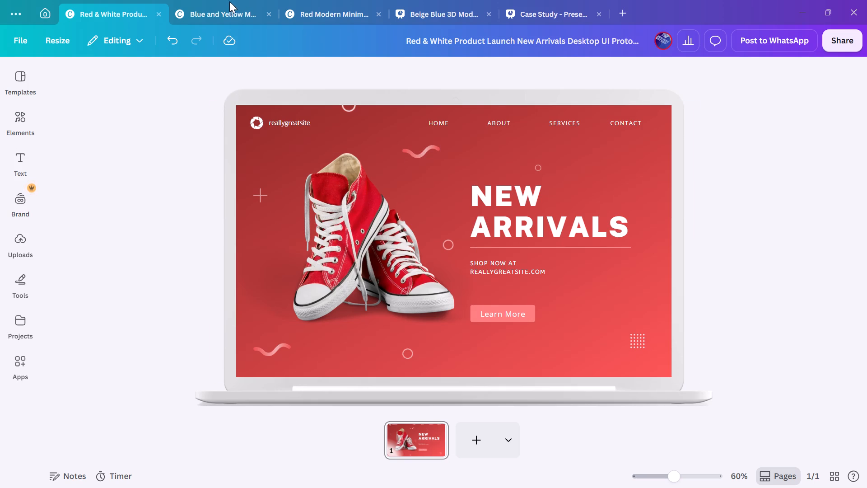
left_click(224, 5)
left_click(322, 16)
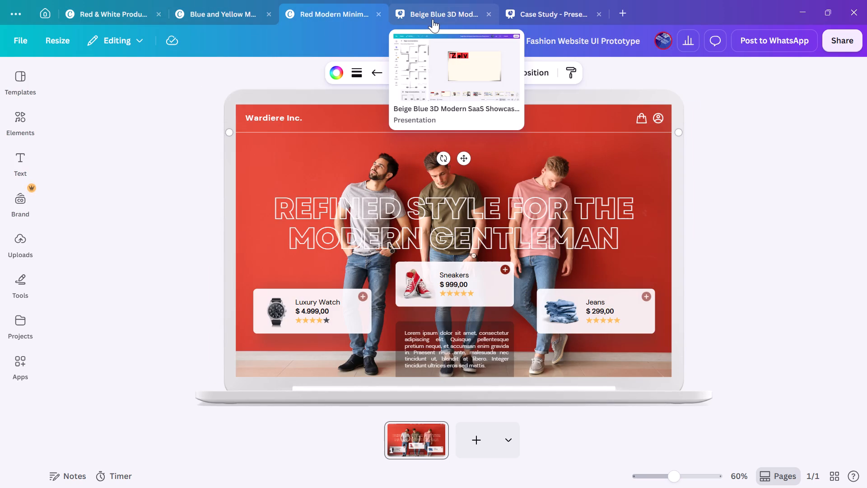
left_click(433, 19)
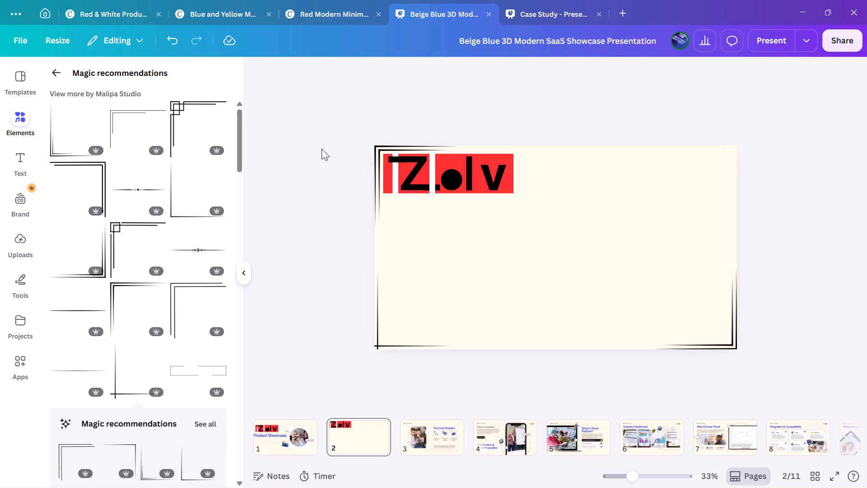
Delete the Thynk Unlimited brand name and its small logo icon from slide 3, The Core Problem.
left_click(434, 445)
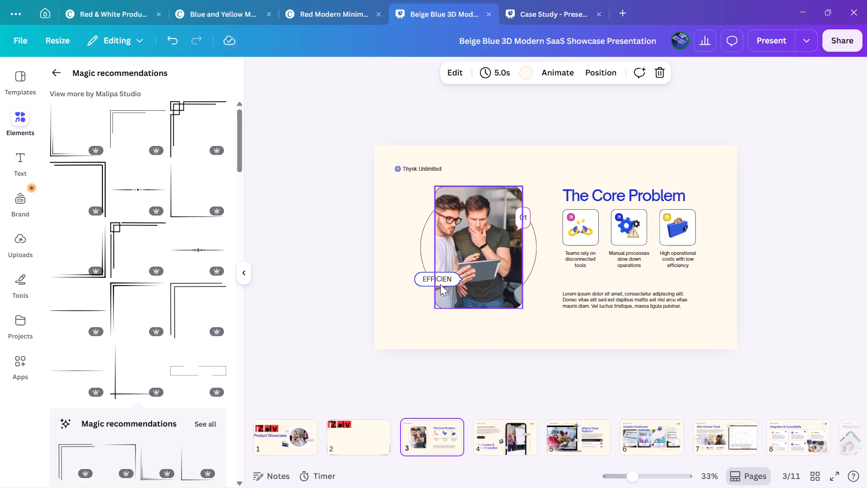
left_click(405, 168)
key("Delete")
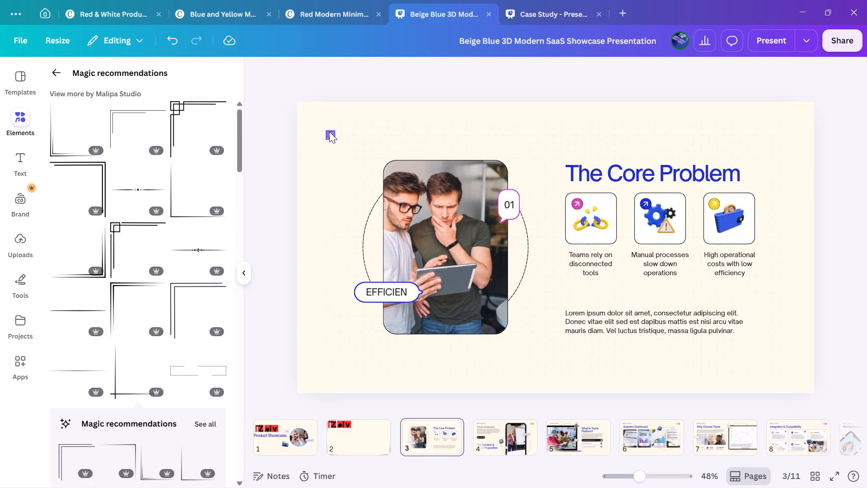
left_click(329, 131)
key("BackSpace")
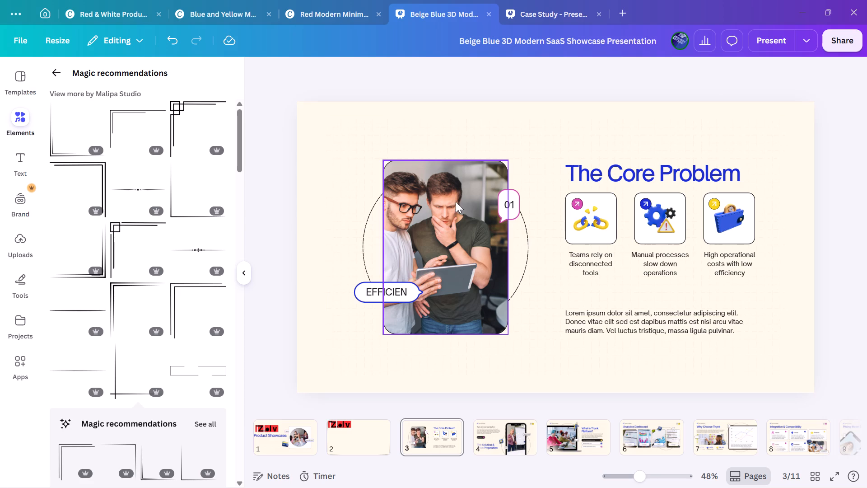
Delete the photo of the two men on slide 3, keeping its empty rounded frame.
left_click(519, 265)
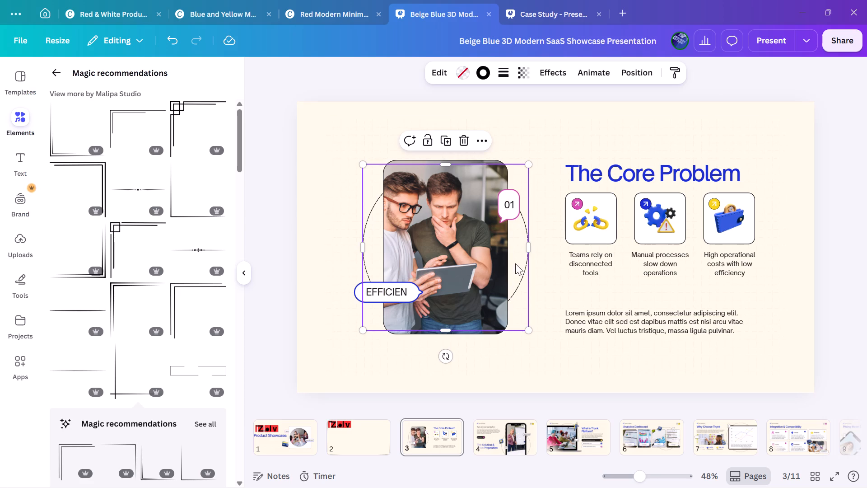
left_click(491, 229)
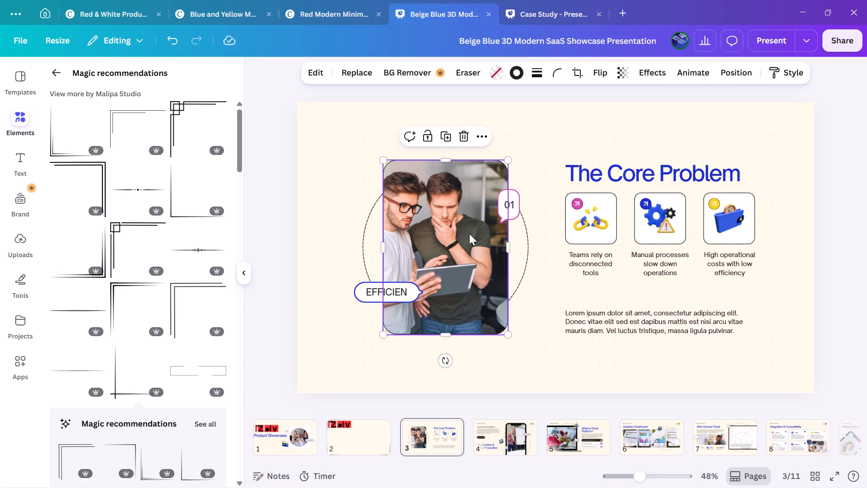
left_click(464, 132)
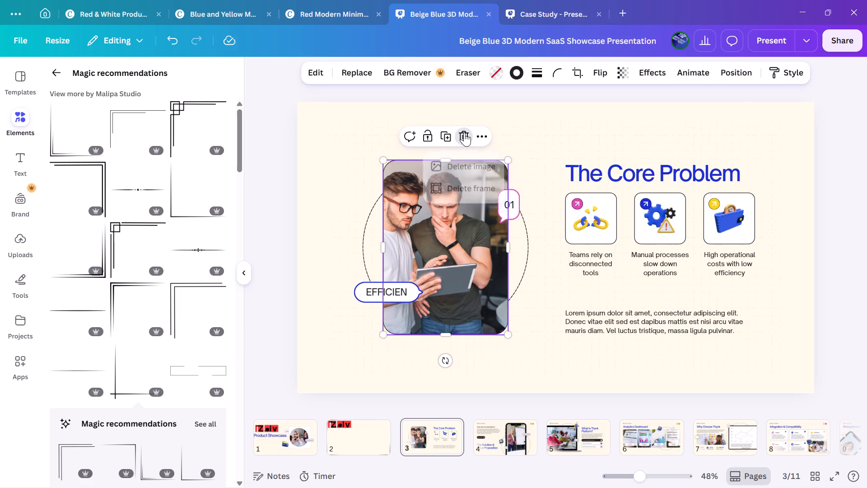
left_click(461, 168)
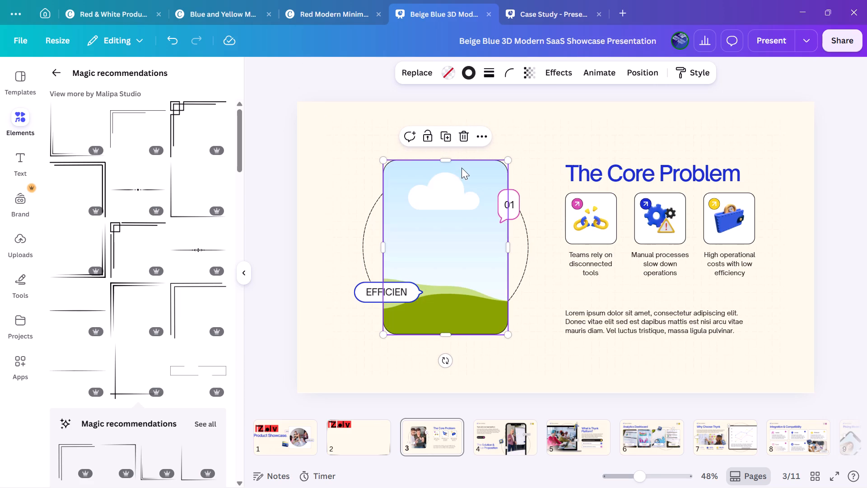
left_click(300, 99)
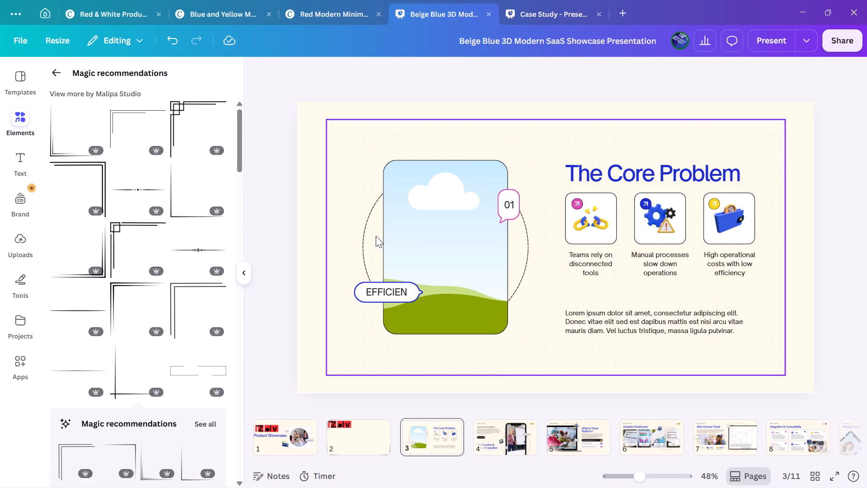
Group the 01 speech bubble, the dashed circle and the EFFICIEN callout, including their text, on slide 3.
left_click(514, 208)
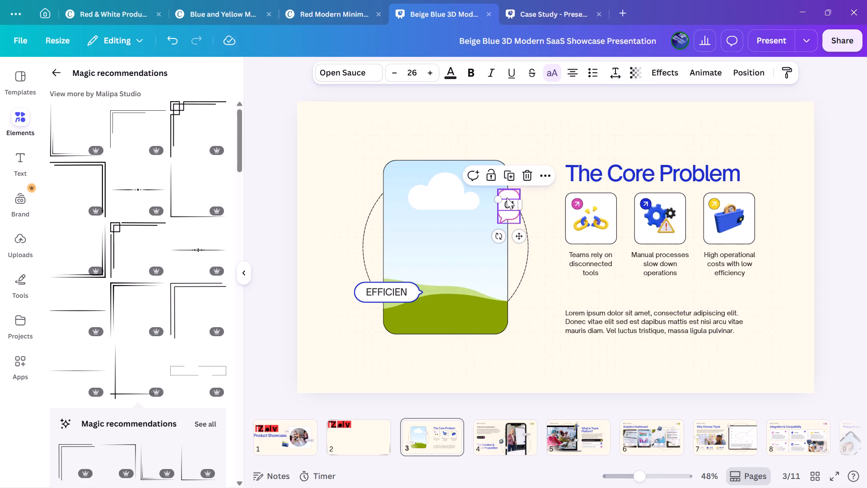
left_click(507, 197, "shift")
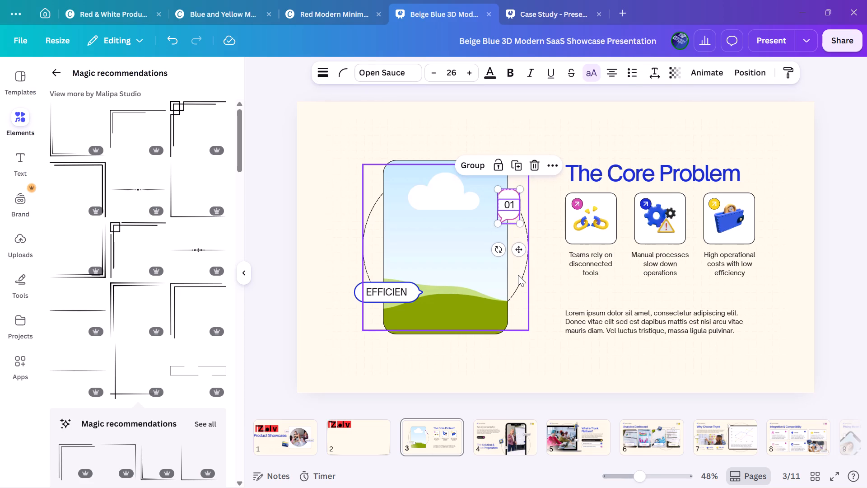
left_click(518, 274, "shift")
left_click(390, 291, "shift")
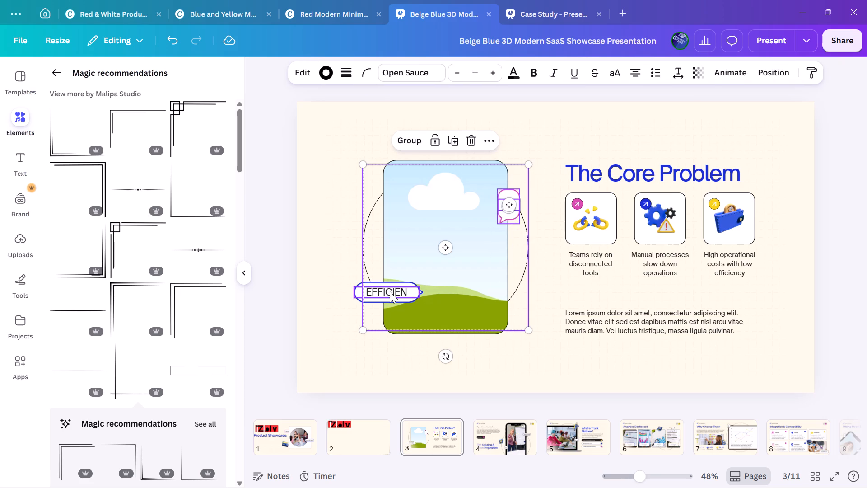
left_click(377, 300, "shift")
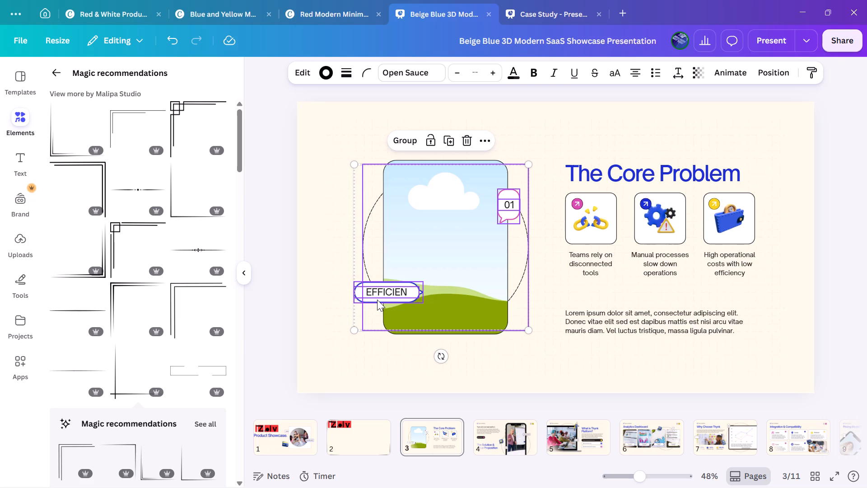
left_click(410, 137)
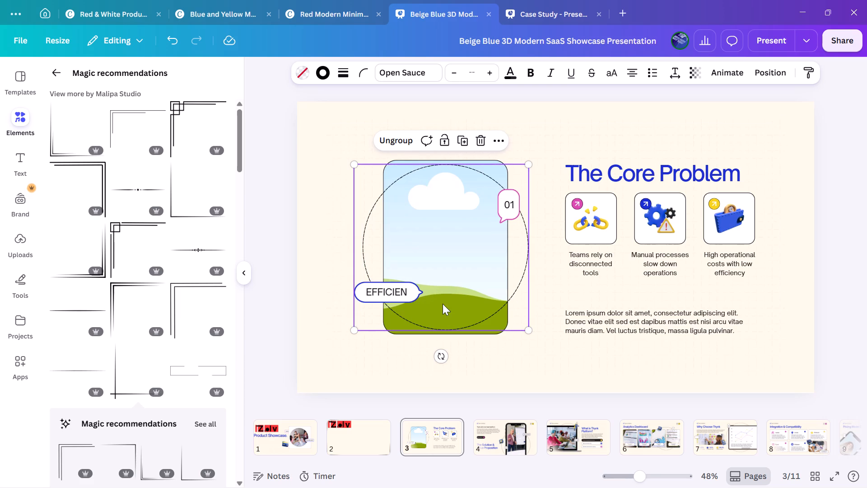
Move the callout group to the upper-left area of slide 3 and centre the empty image frame on its dashed circle.
left_click_drag(462, 275, 444, 267)
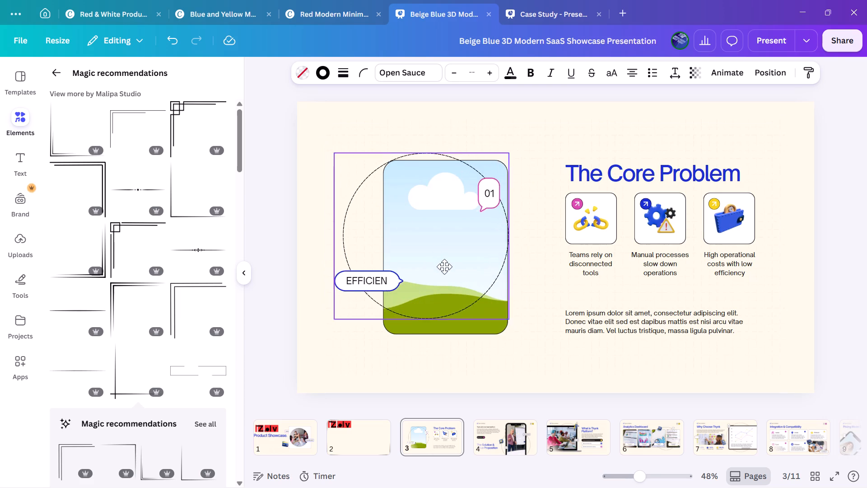
left_click_drag(444, 267, 415, 235)
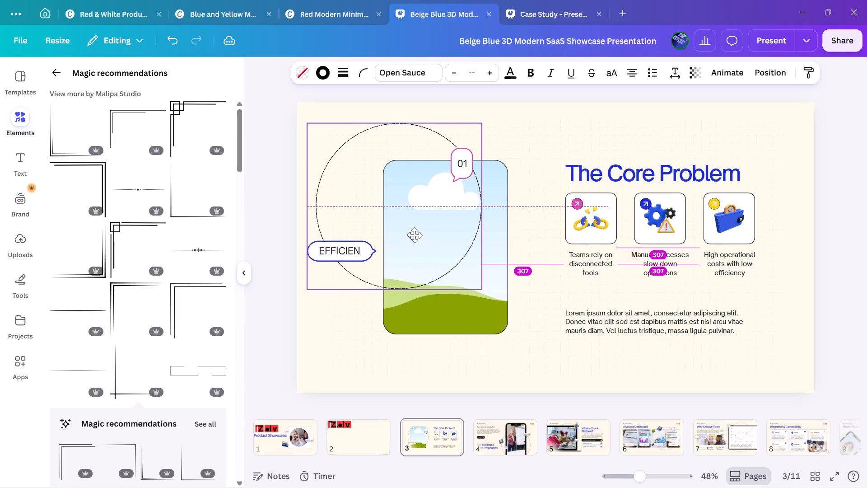
left_click_drag(415, 235, 411, 229)
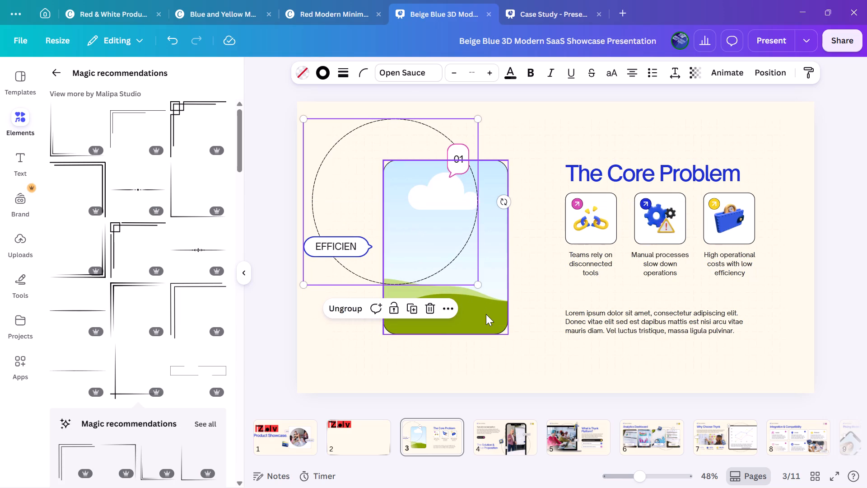
left_click_drag(486, 315, 434, 271)
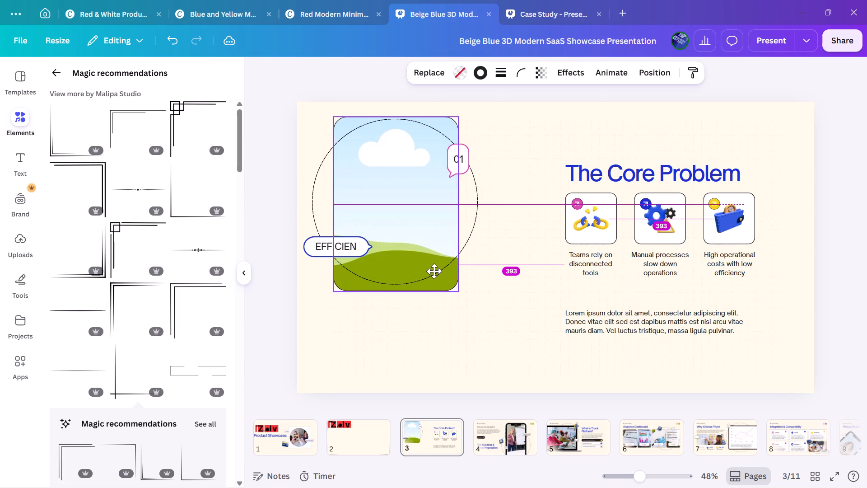
left_click_drag(434, 271, 433, 268)
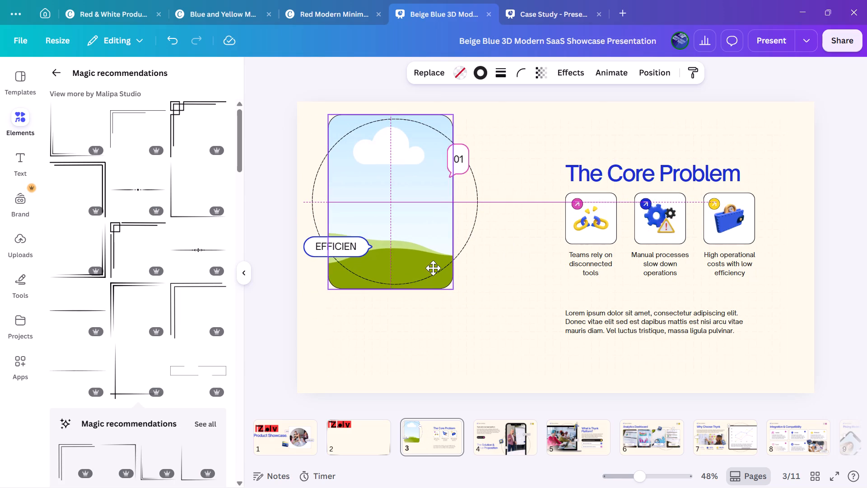
left_click_drag(433, 268, 433, 268)
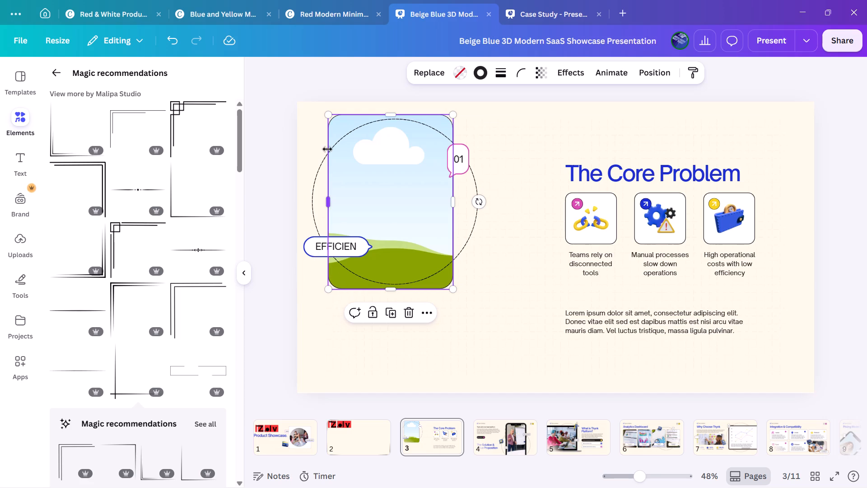
Group the empty image frame with the dashed circle and callout group on slide 3.
left_click(307, 178, "shift")
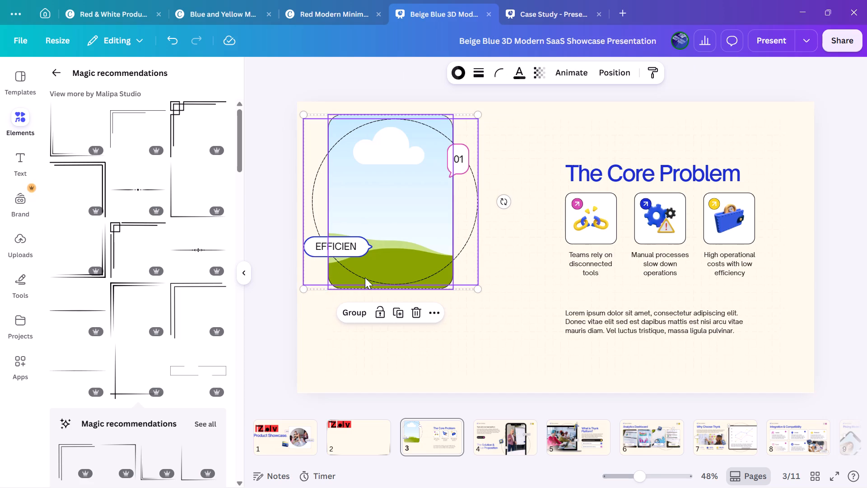
left_click(350, 307)
left_click(343, 337)
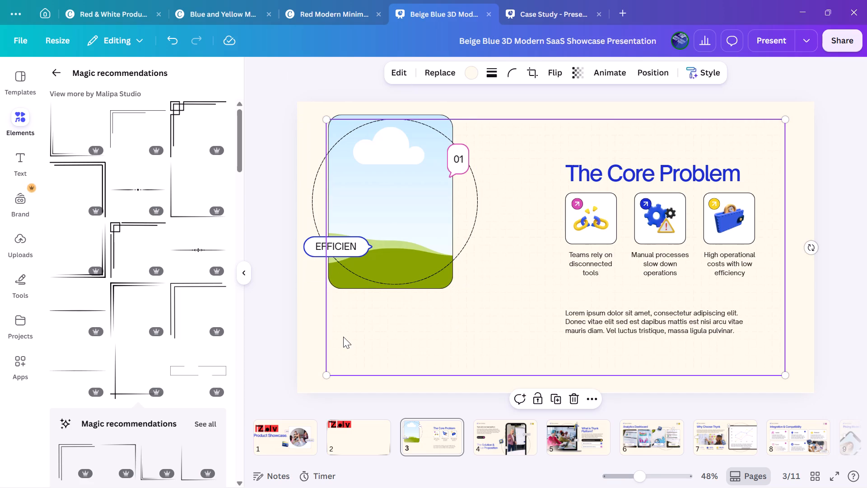
Move the heading "The Core Problem" up on slide 3, aligning it with the top margin above the three icon cards.
left_click(313, 315)
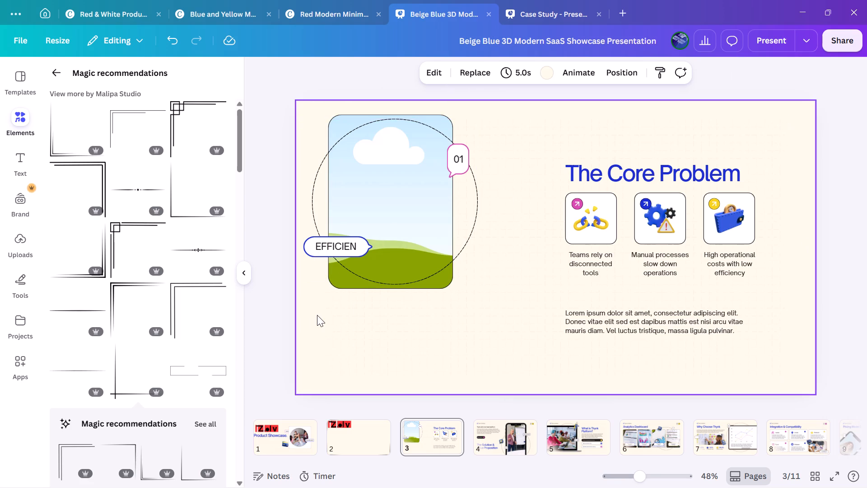
left_click_drag(629, 175, 629, 141)
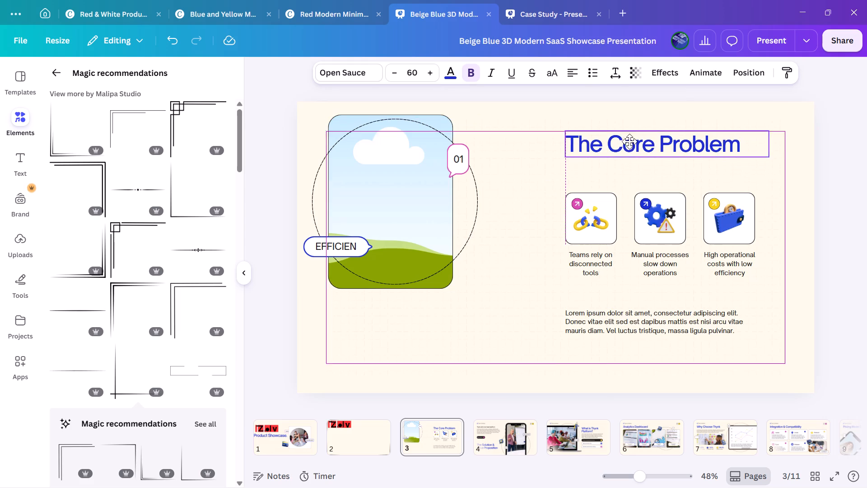
left_click_drag(629, 141, 629, 137)
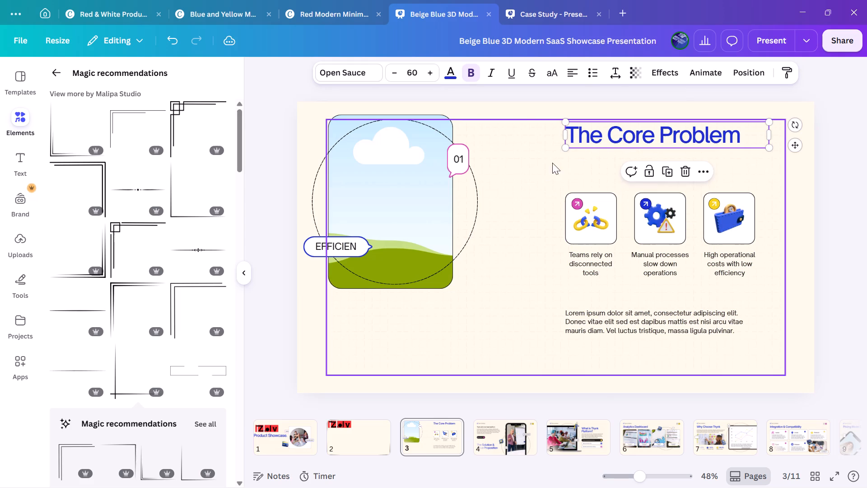
left_click(508, 101)
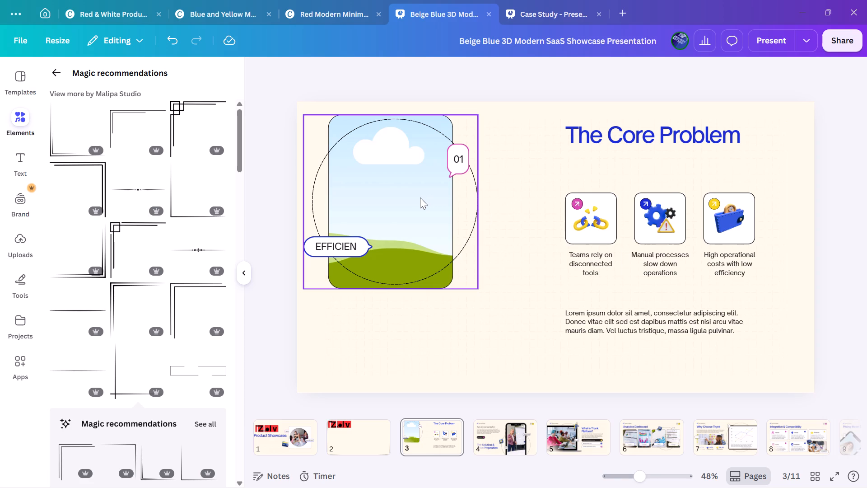
Move the grouped image frame, dashed circle and callouts down and slightly right on slide 3, leaving space above them.
left_click_drag(421, 197, 433, 239)
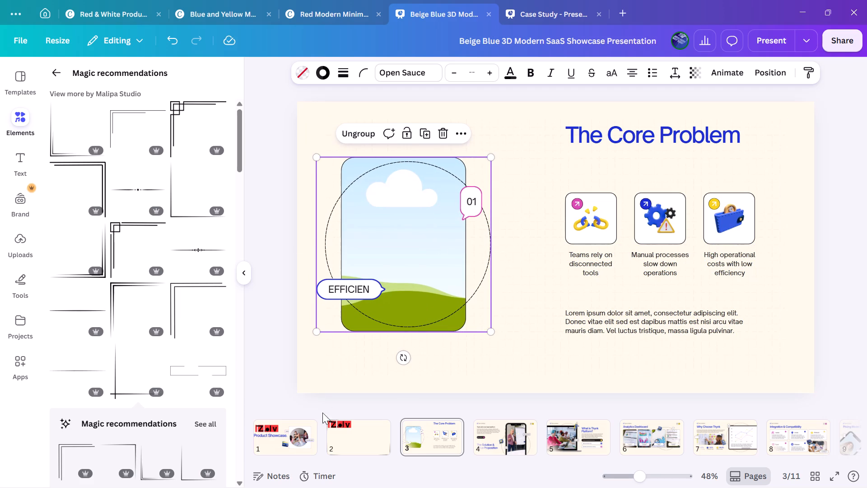
Open slide 2 with the Zolv logo and corner borders.
left_click(348, 434)
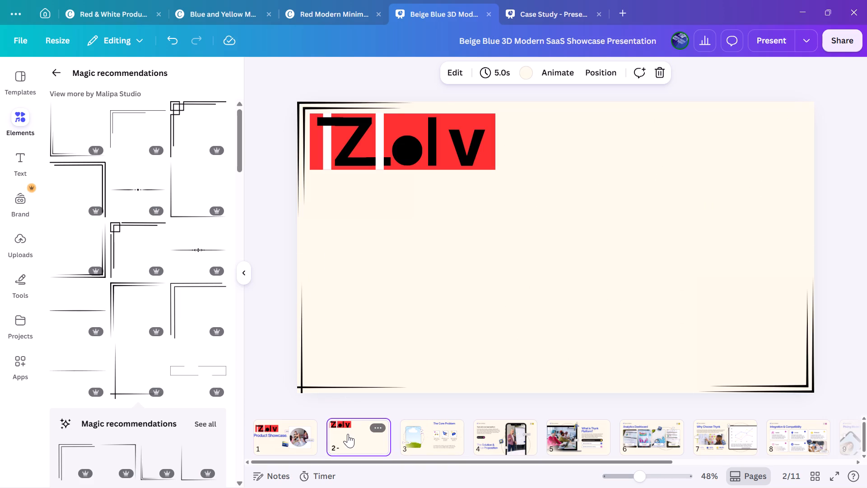